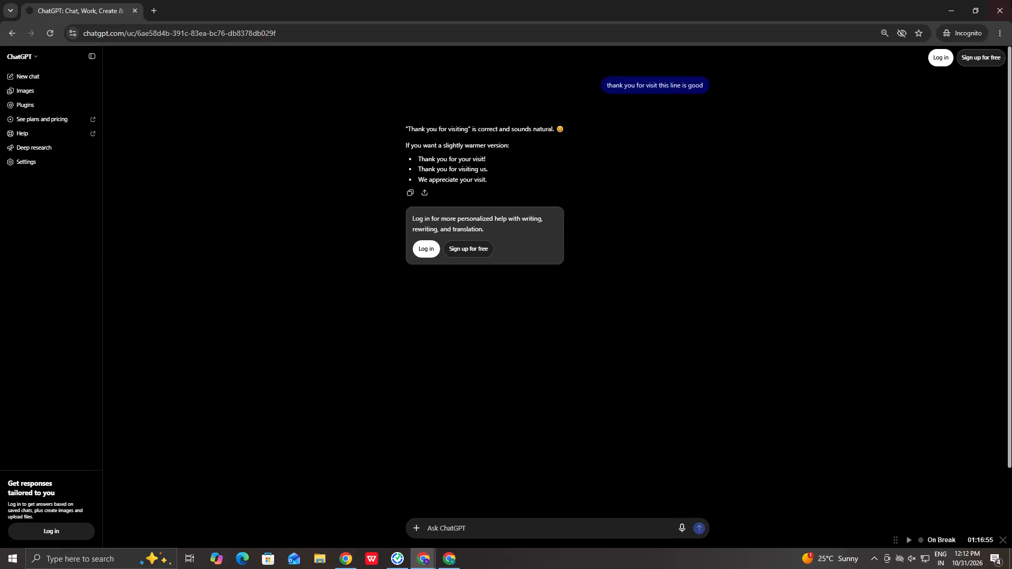
Close the incognito ChatGPT window to return to the Google Ads search ad editor.
left_click(1004, 1)
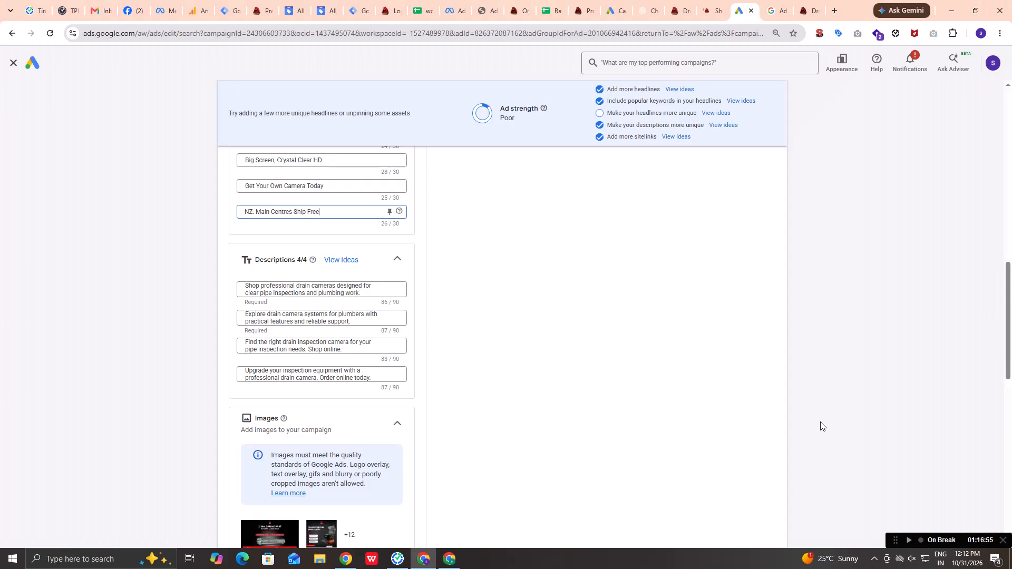
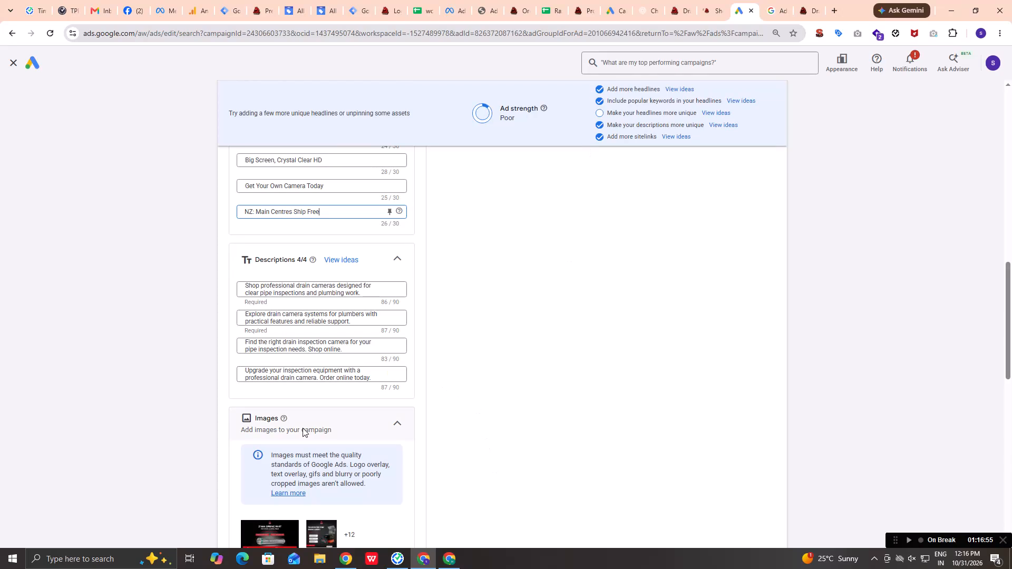
Review the ad's headlines, descriptions, images, business details and sitelinks, and save the edited responsive search ad.
scroll(303, 428, "down", 1)
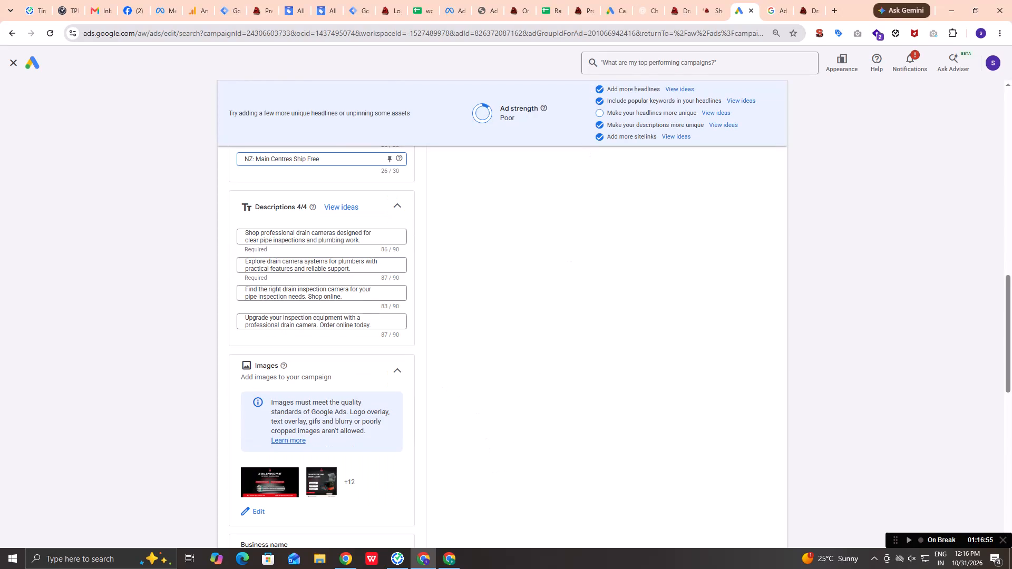
scroll(303, 428, "up", 3)
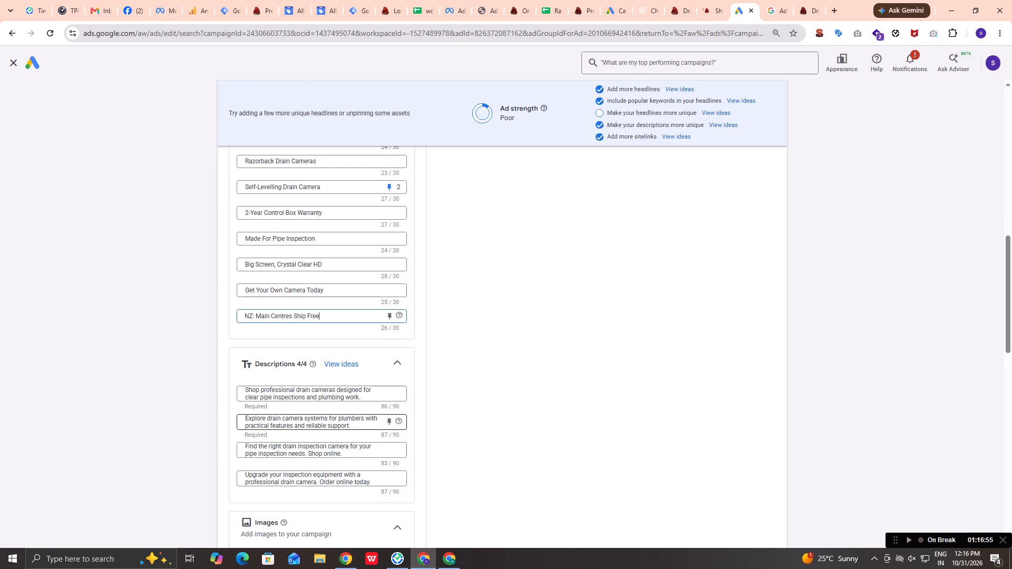
scroll(303, 428, "up", 4)
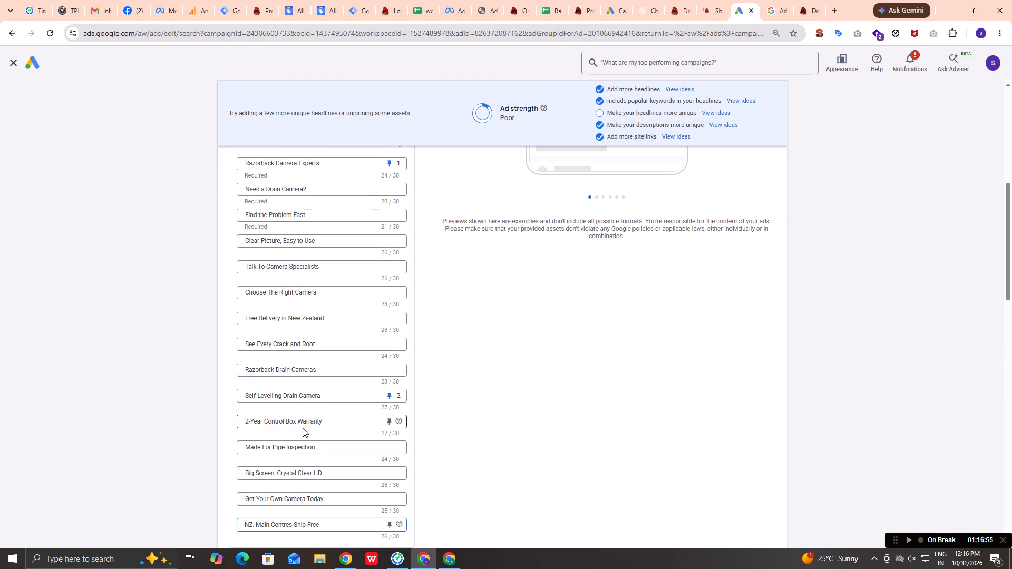
scroll(303, 428, "down", 2)
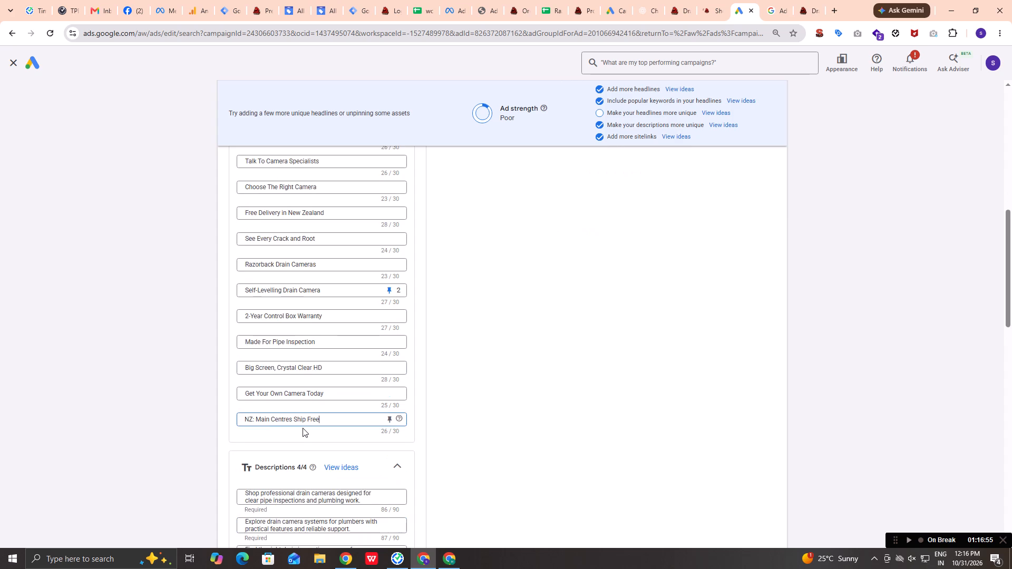
scroll(303, 428, "down", 5)
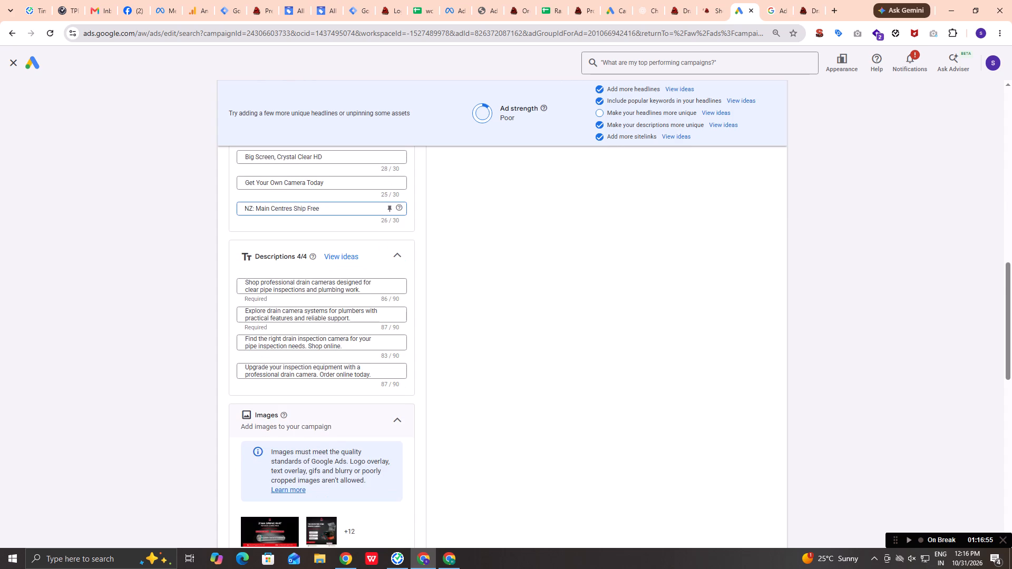
scroll(303, 428, "down", 3)
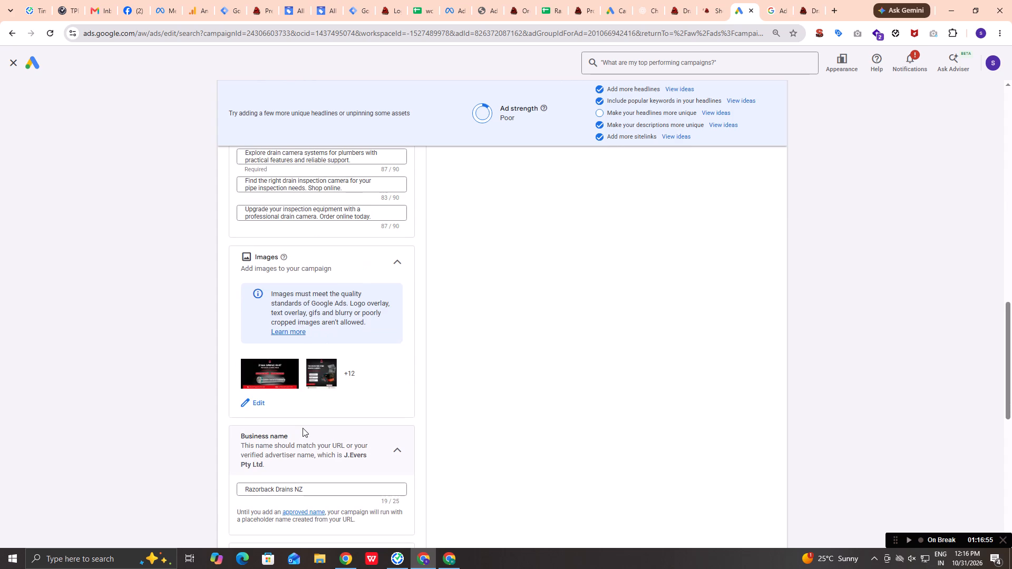
scroll(303, 428, "down", 1)
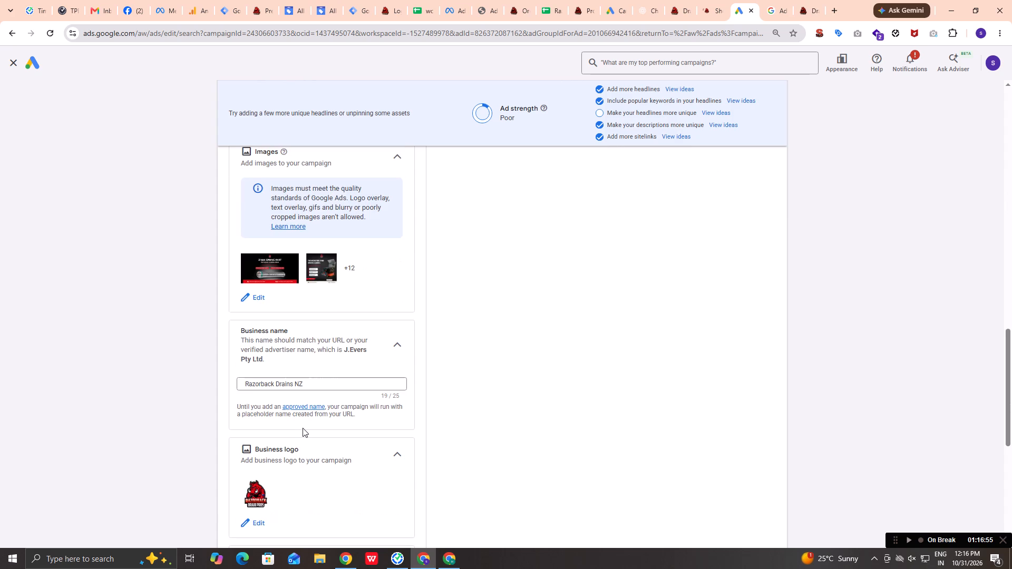
scroll(303, 428, "down", 2)
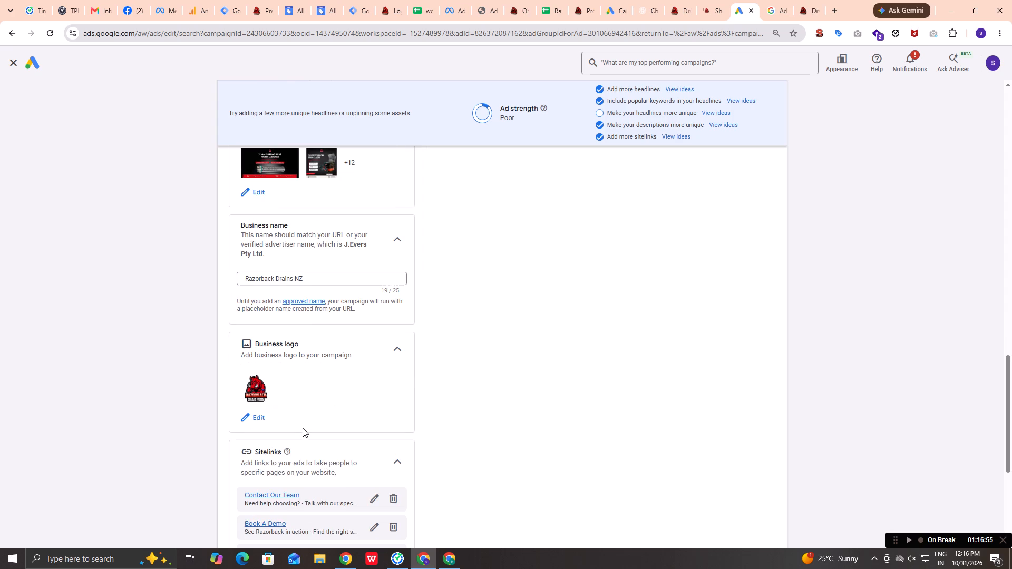
scroll(303, 428, "down", 1)
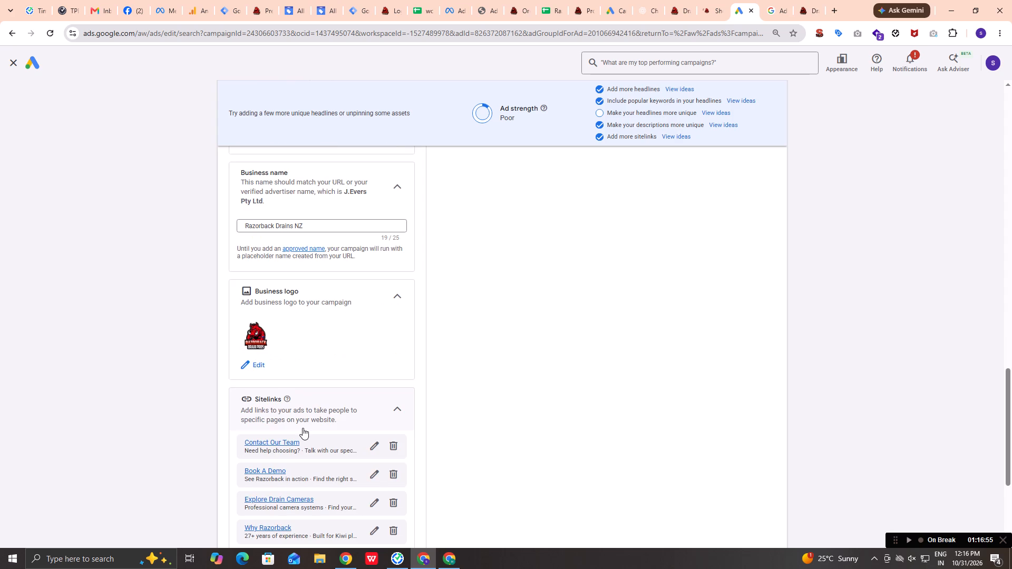
scroll(303, 428, "down", 6)
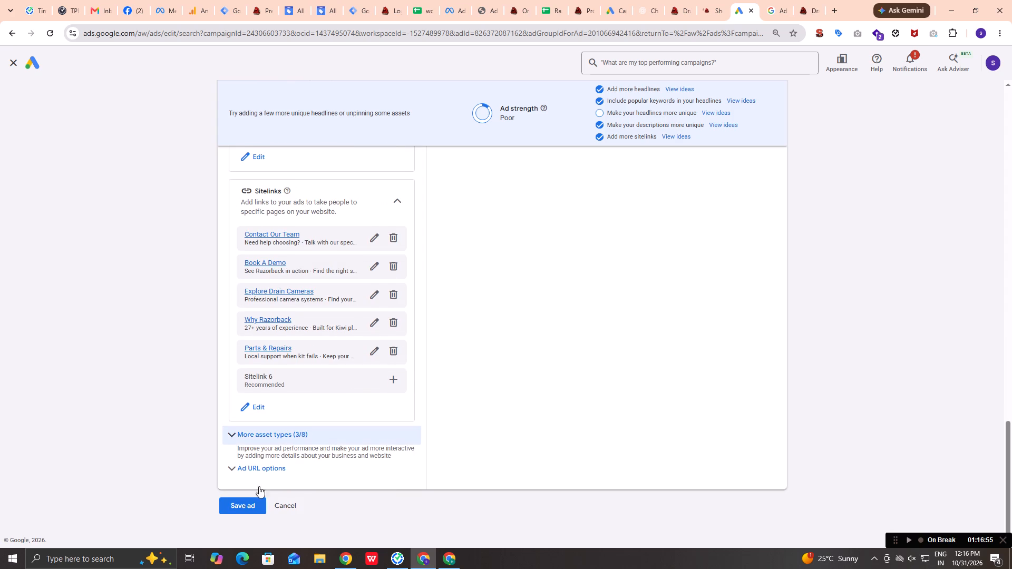
left_click(254, 505)
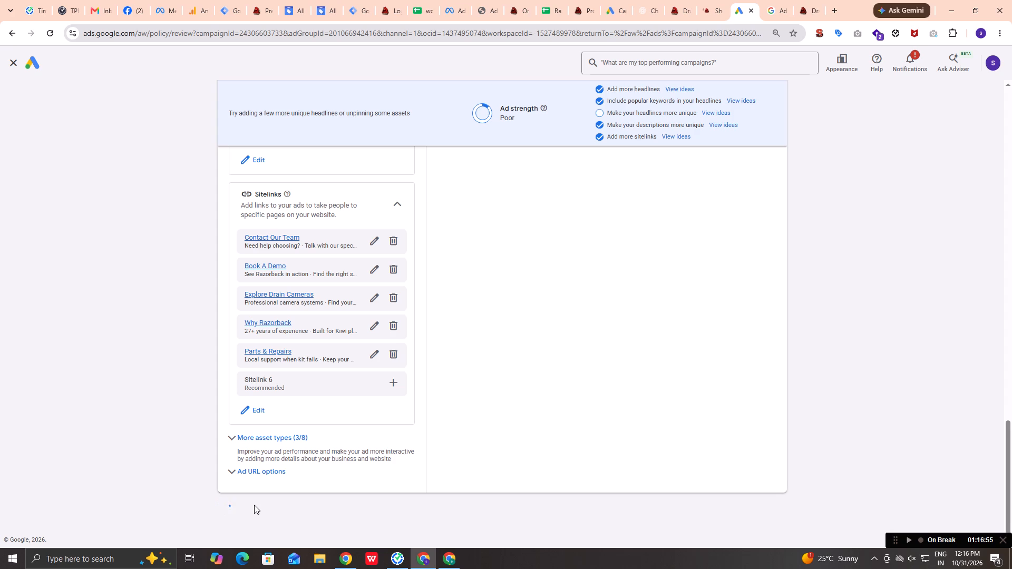
Resume work time in the time tracker, ending the break.
left_click(908, 541)
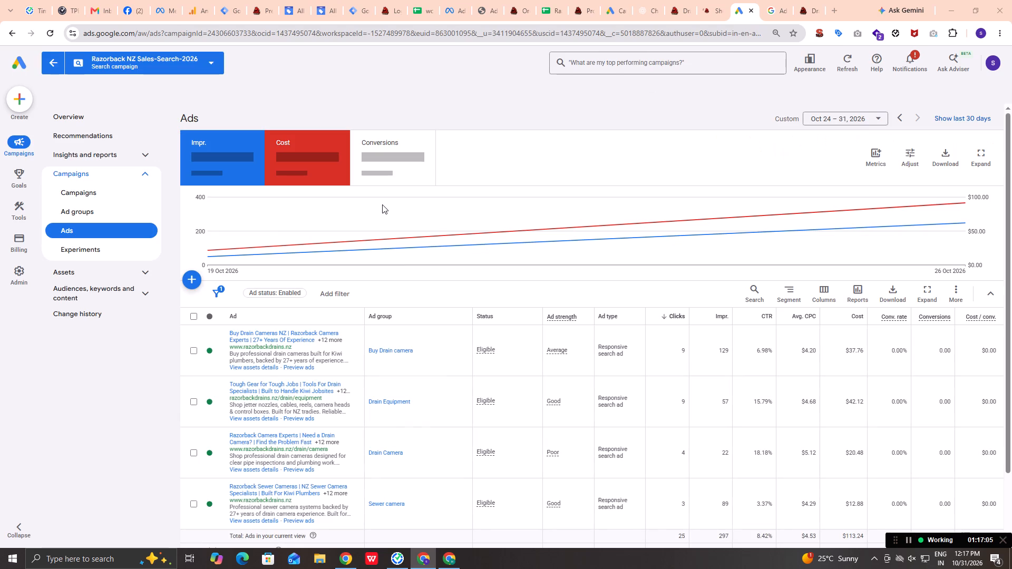
Go from the Razorback NZ Sales-Search-2026 ads list back to the account-wide list of all campaigns.
scroll(370, 387, "down", 1)
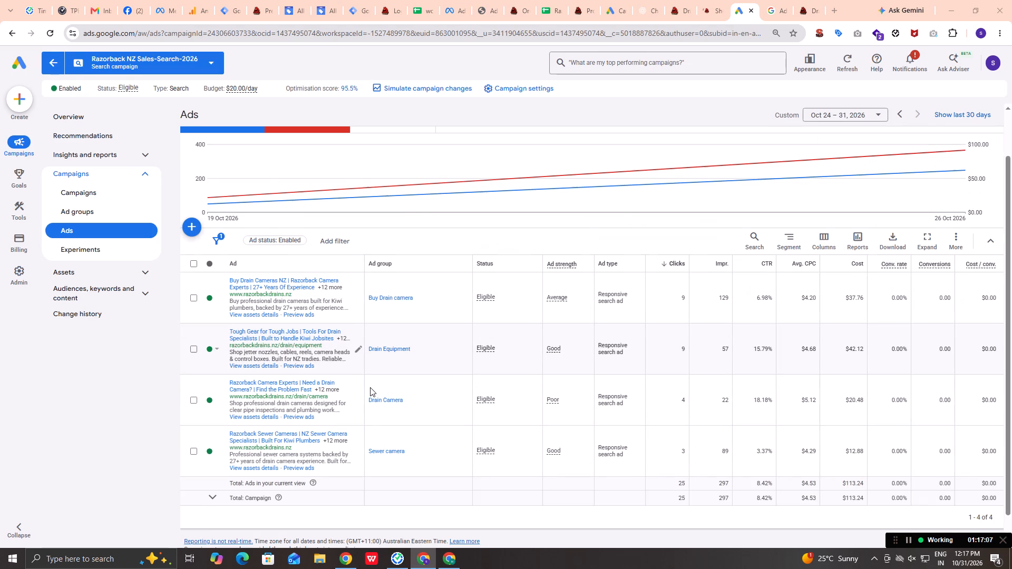
scroll(370, 387, "down", 1)
left_click(83, 192)
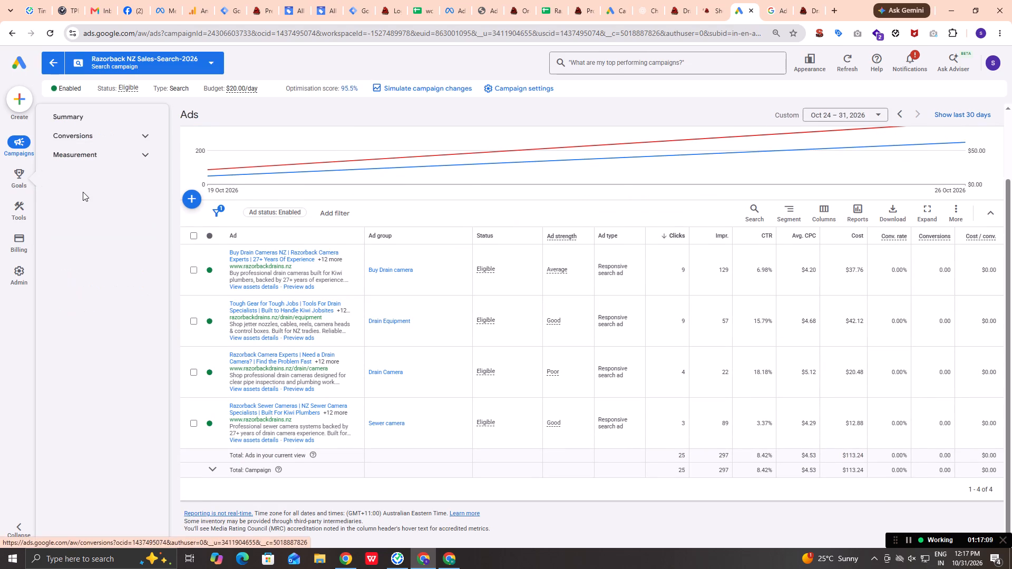
left_click(83, 188)
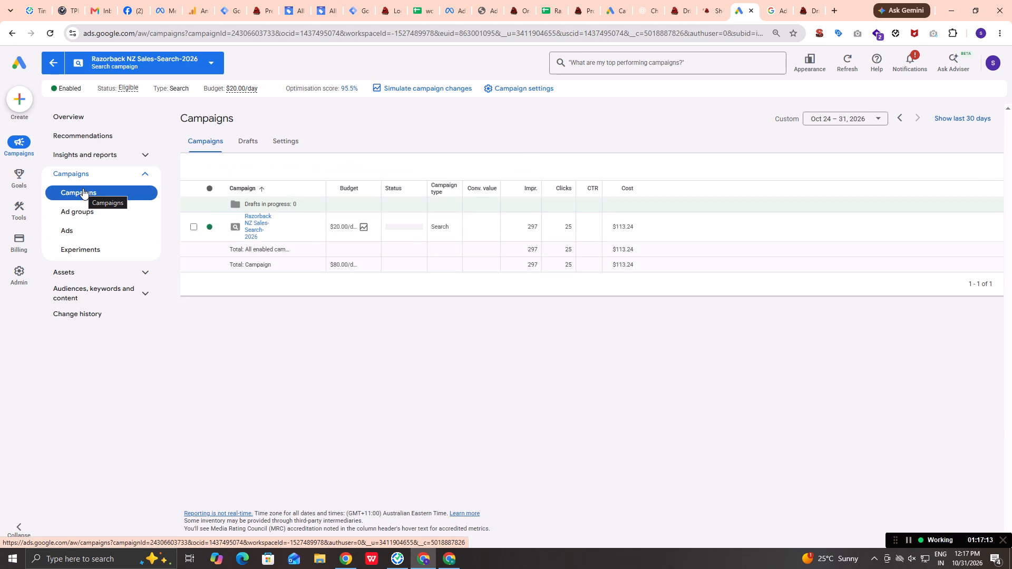
left_click(54, 60)
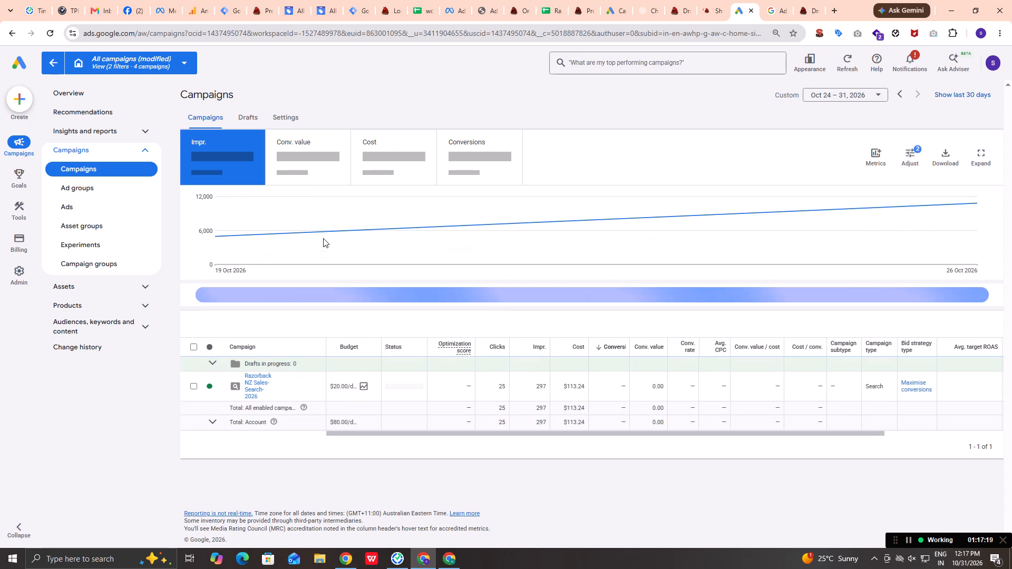
left_click(55, 61)
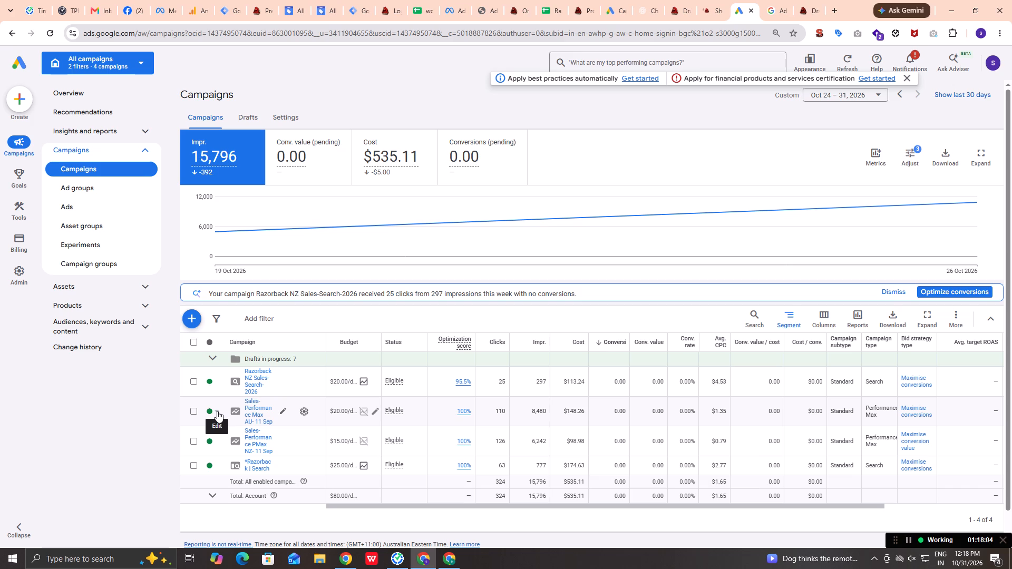
Pause the Sales-Performance Max AU- 11 Sep campaign.
left_click(217, 411)
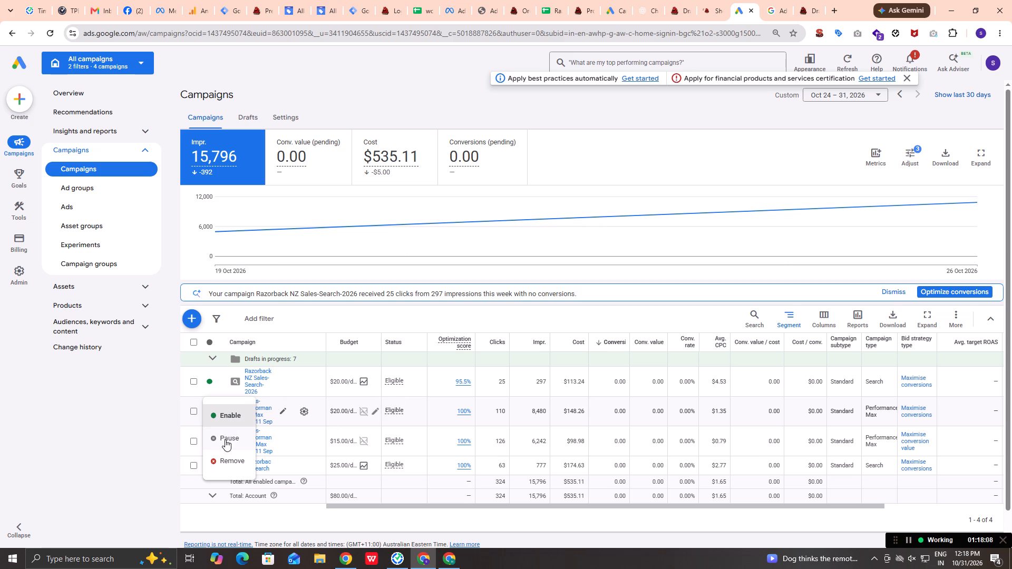
left_click(225, 439)
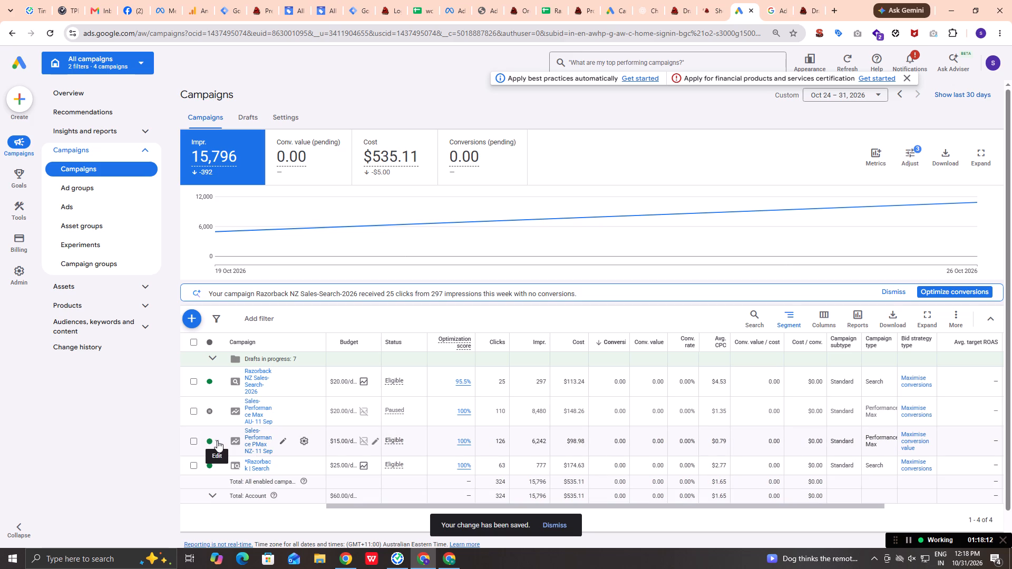
Pause the Sales-Performance PMax NZ- 11 Sep campaign.
left_click(217, 440)
left_click(229, 467)
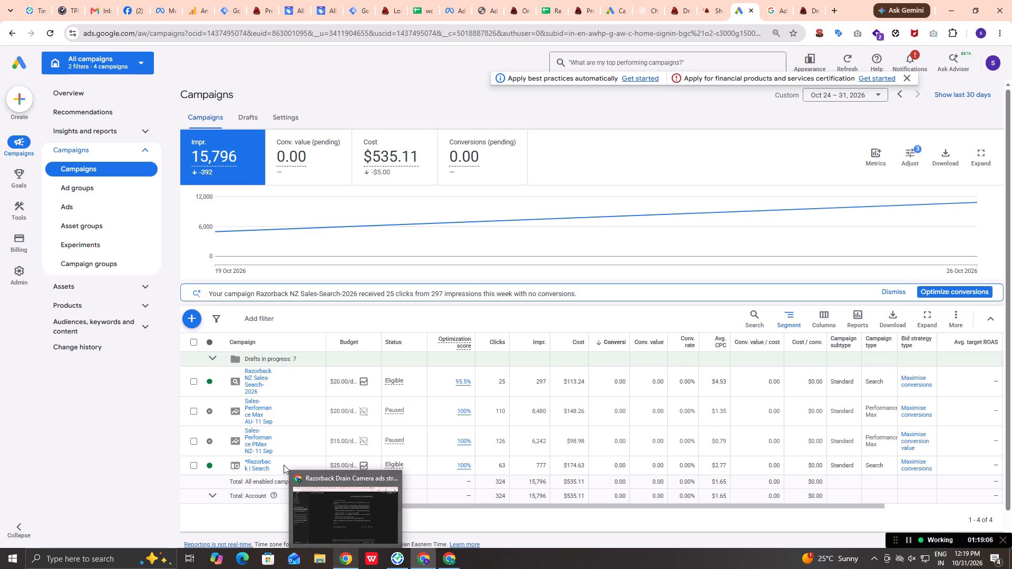
View the ad groups of the Razorback NZ Sales-Search-2026 campaign and return to the all-campaigns list.
left_click(261, 382)
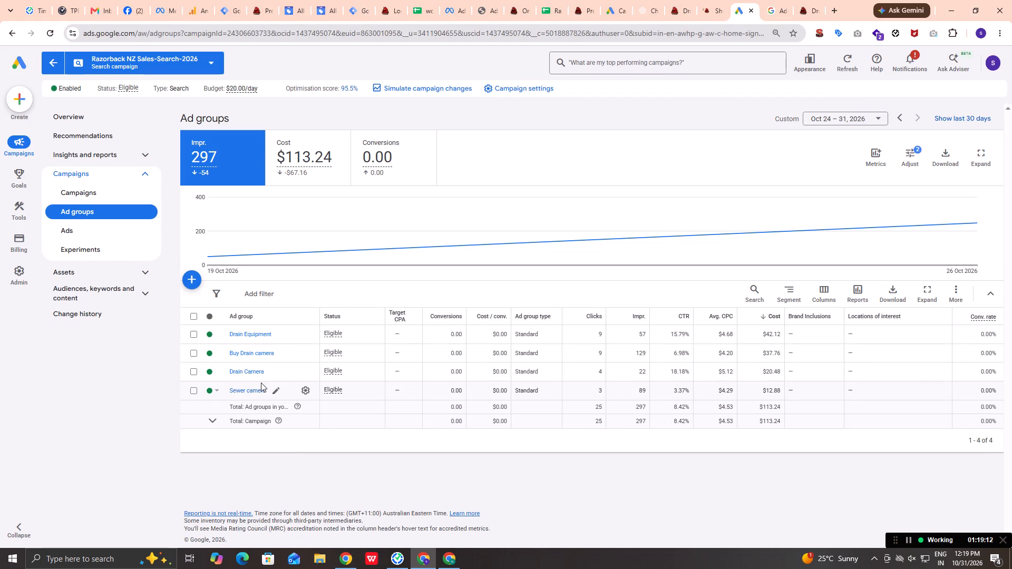
left_click(57, 66)
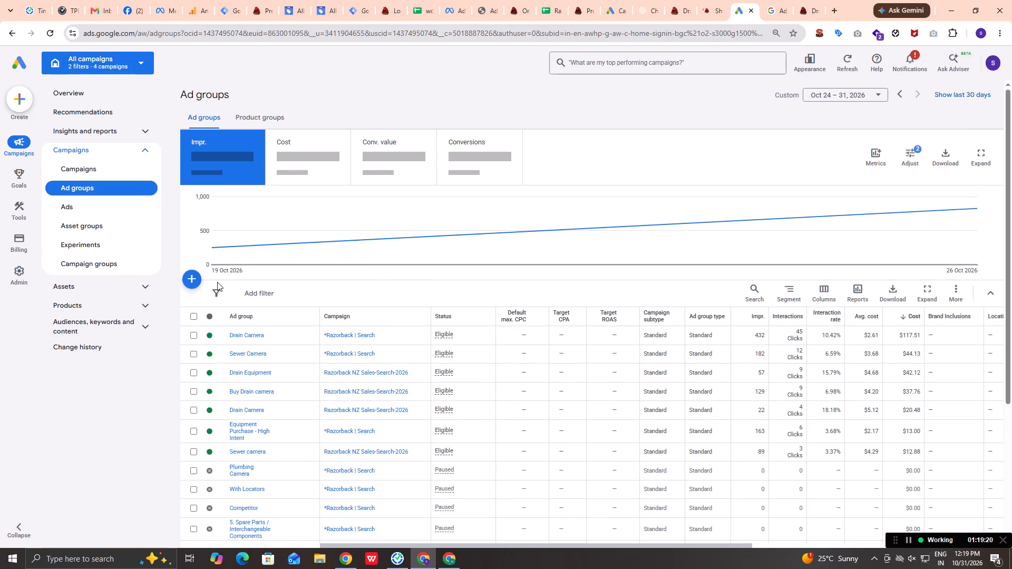
left_click(112, 170)
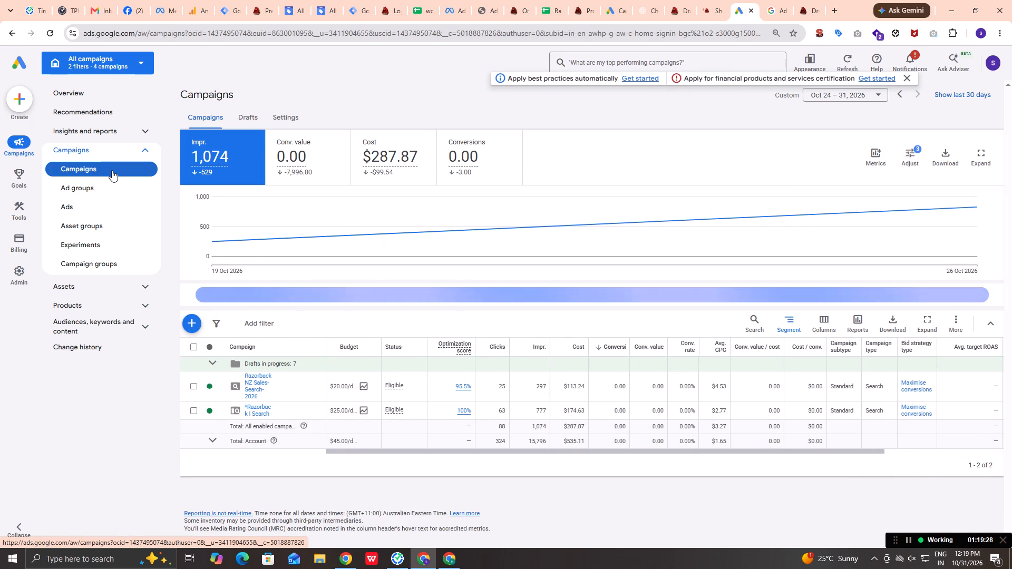
left_click(255, 377)
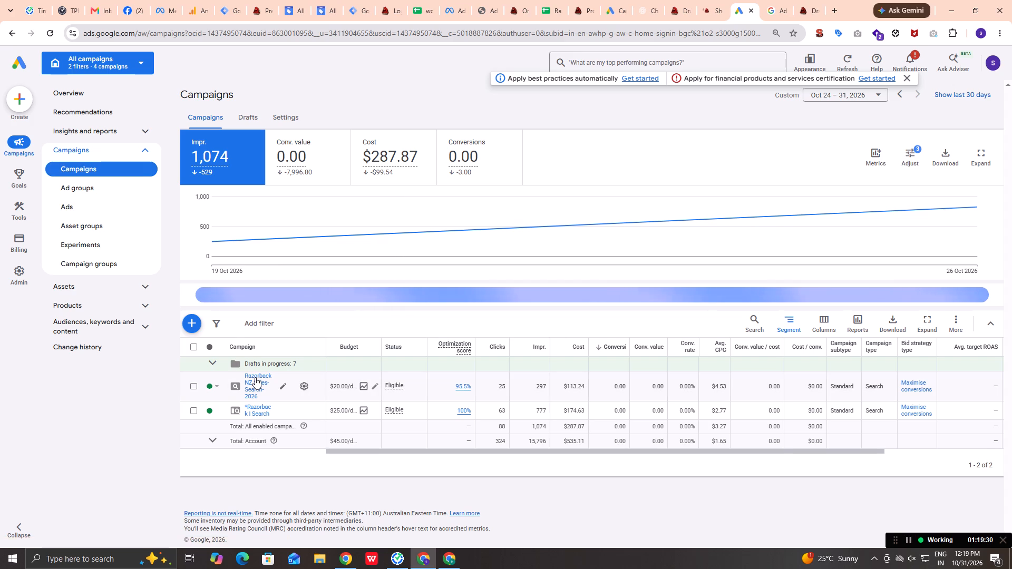
Open the account-level list of search keywords covering all campaigns.
left_click(108, 135)
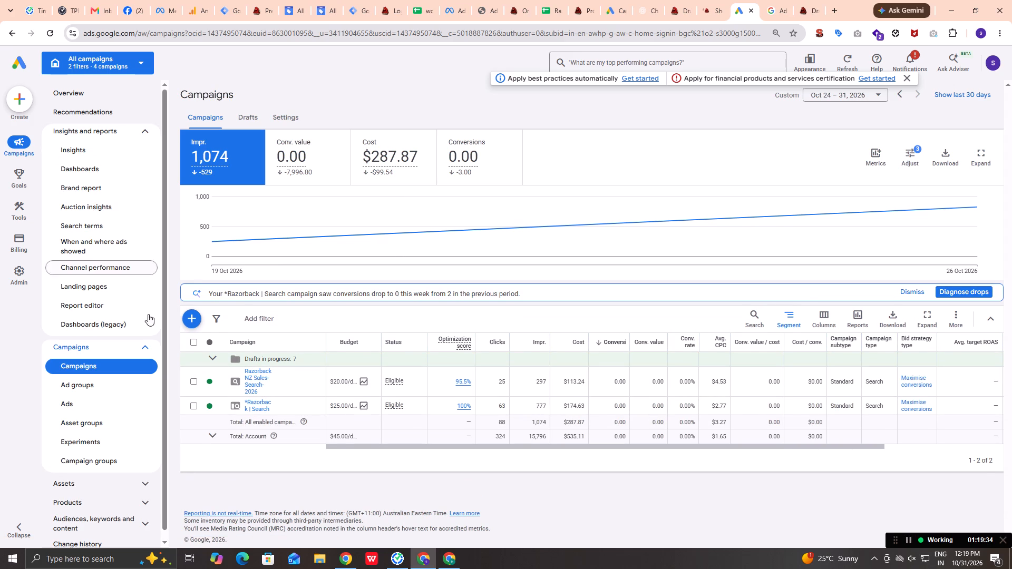
left_click(149, 356)
left_click(118, 401)
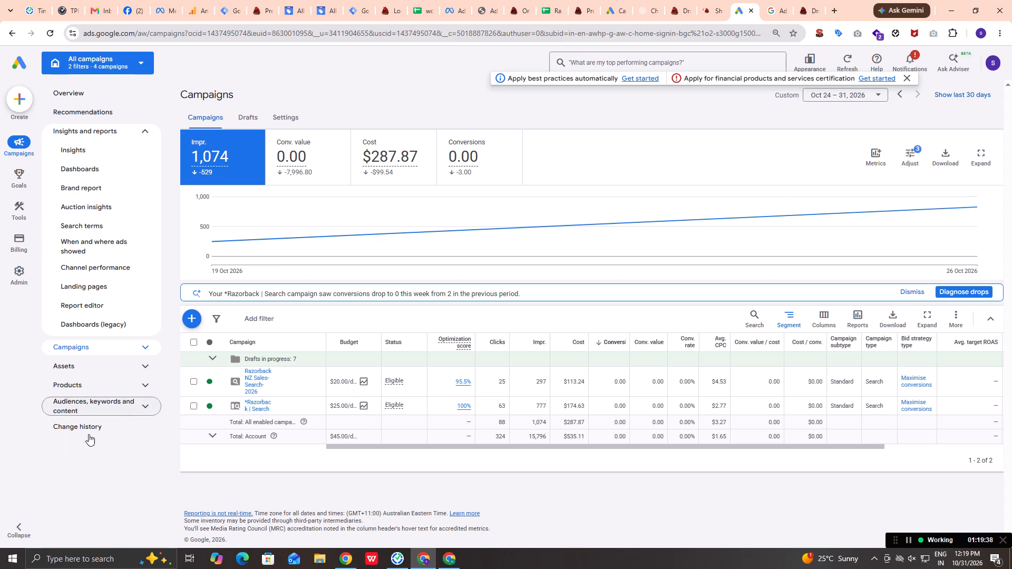
left_click(82, 428)
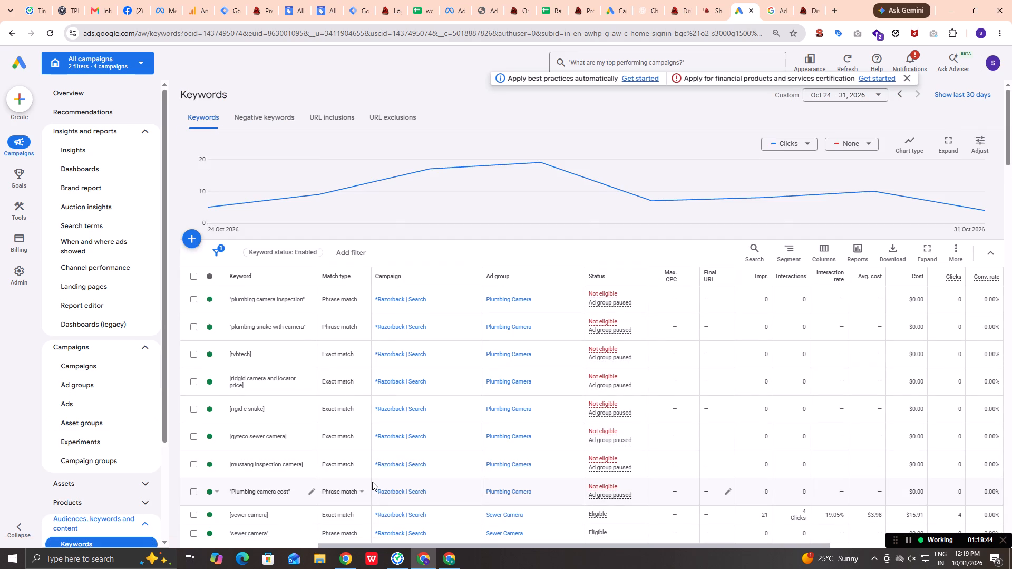
Examine the enabled keywords of the *Razorback | Search ad groups, including their match types, status, clicks and cost.
scroll(372, 482, "down", 1)
scroll(372, 482, "up", 1)
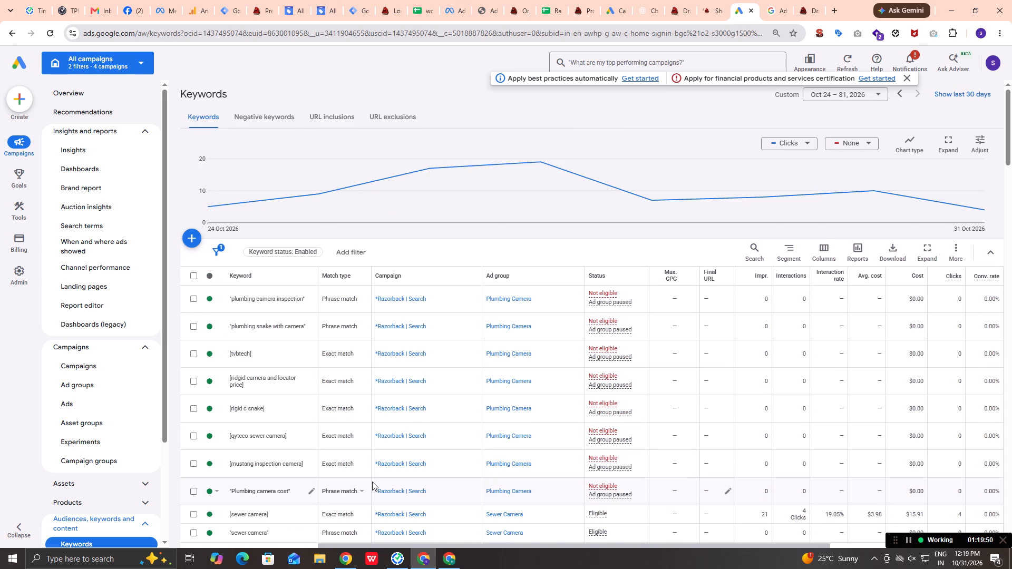
scroll(372, 482, "down", 3)
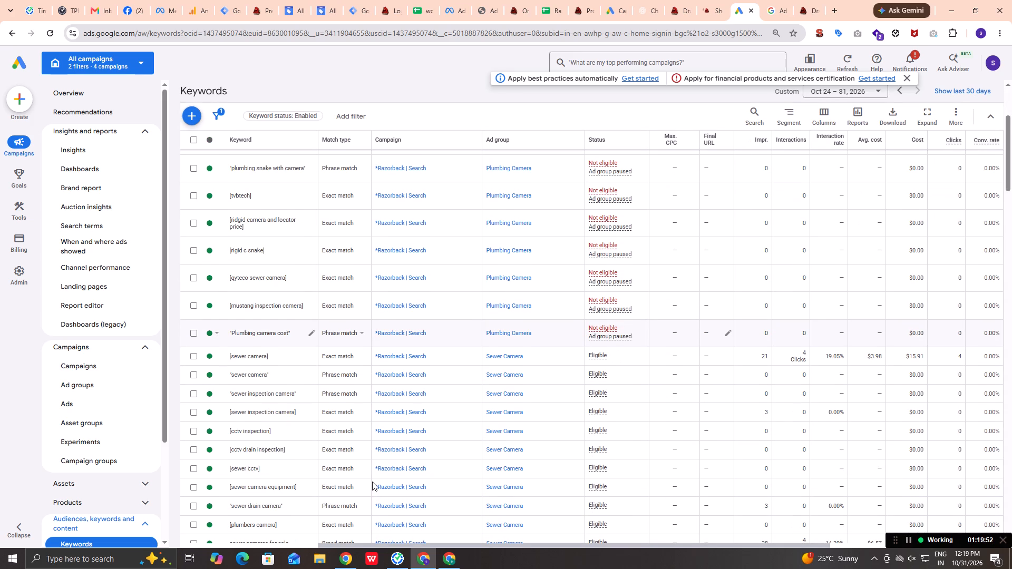
scroll(372, 482, "down", 5)
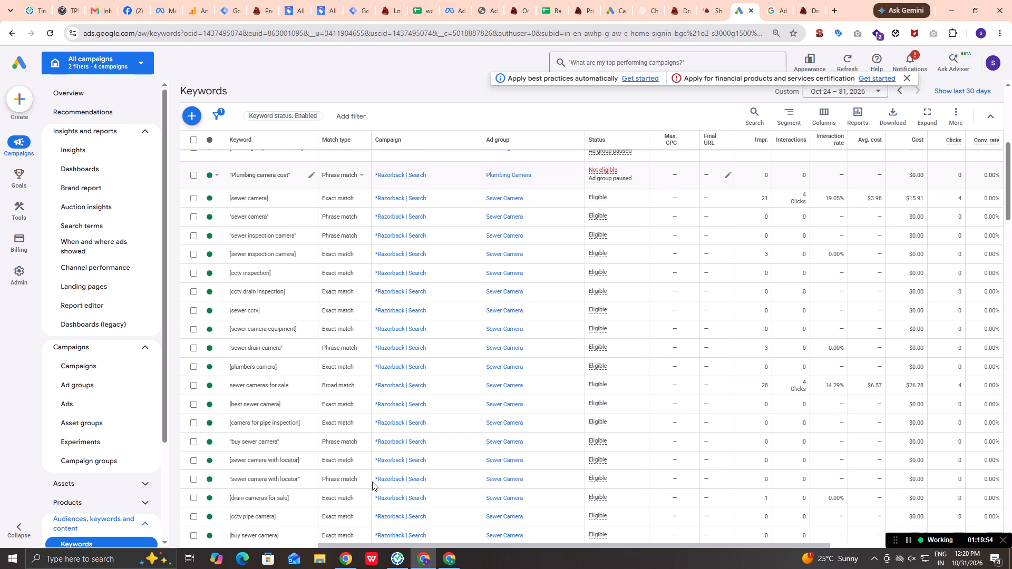
scroll(372, 482, "down", 6)
scroll(372, 482, "up", 1)
scroll(372, 482, "down", 4)
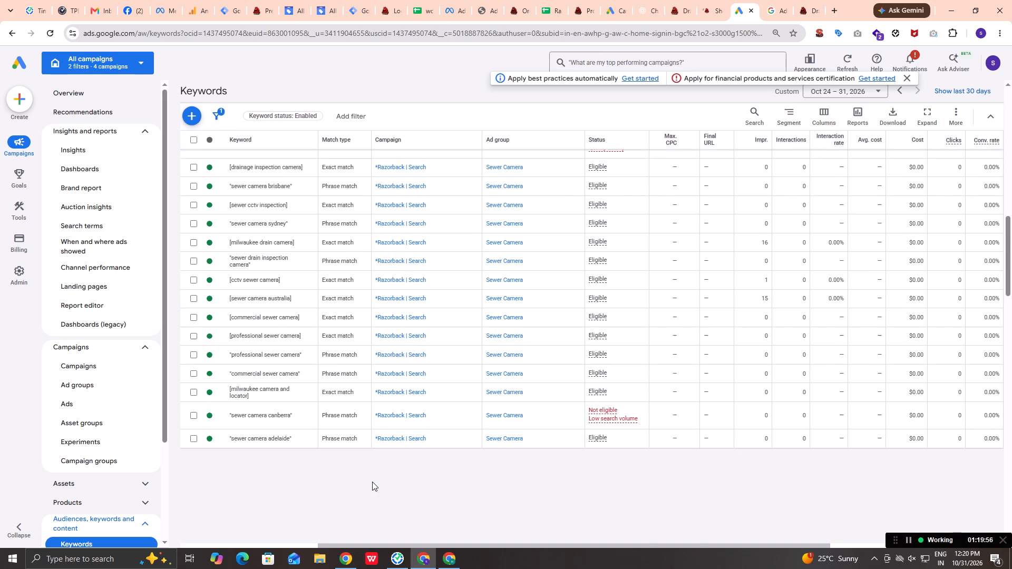
scroll(372, 482, "down", 10)
scroll(372, 482, "up", 1)
scroll(372, 482, "down", 1)
scroll(372, 482, "up", 1)
scroll(372, 482, "down", 9)
scroll(372, 482, "up", 1)
scroll(372, 482, "down", 4)
scroll(372, 482, "up", 1)
scroll(372, 482, "down", 2)
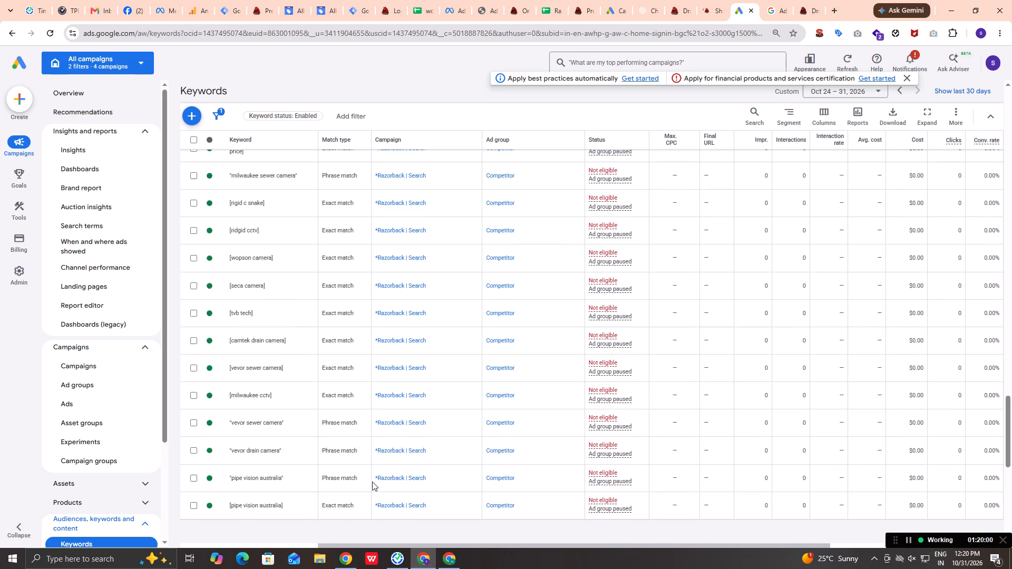
scroll(372, 482, "down", 9)
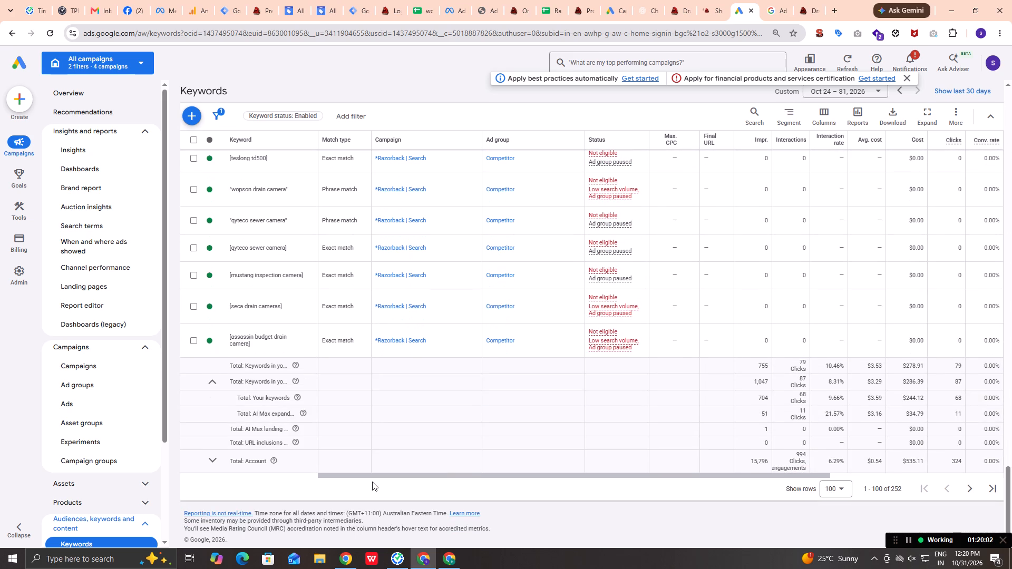
Set the keywords table to show 500 rows per page.
left_click(835, 485)
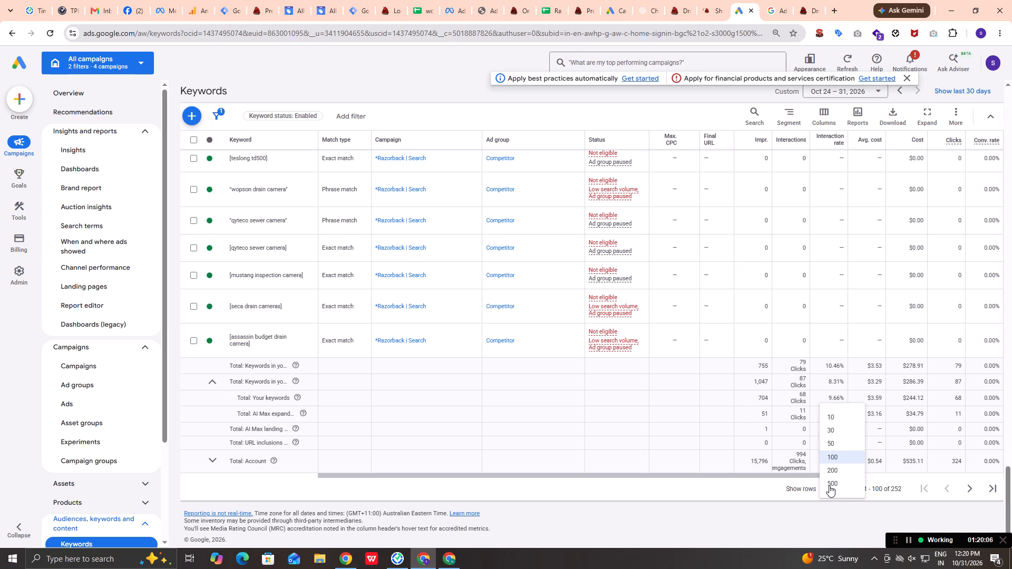
left_click(838, 484)
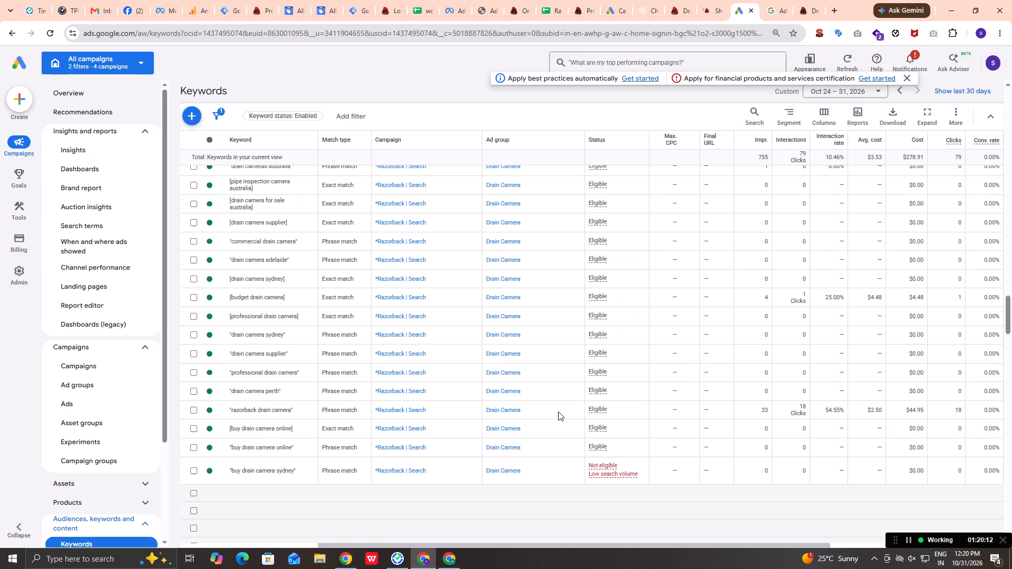
Examine the remaining enabled keywords, from the *Razorback | Search Drain Camera ad group through the Razorback NZ Sales-Search-2026 ad groups.
scroll(558, 411, "down", 12)
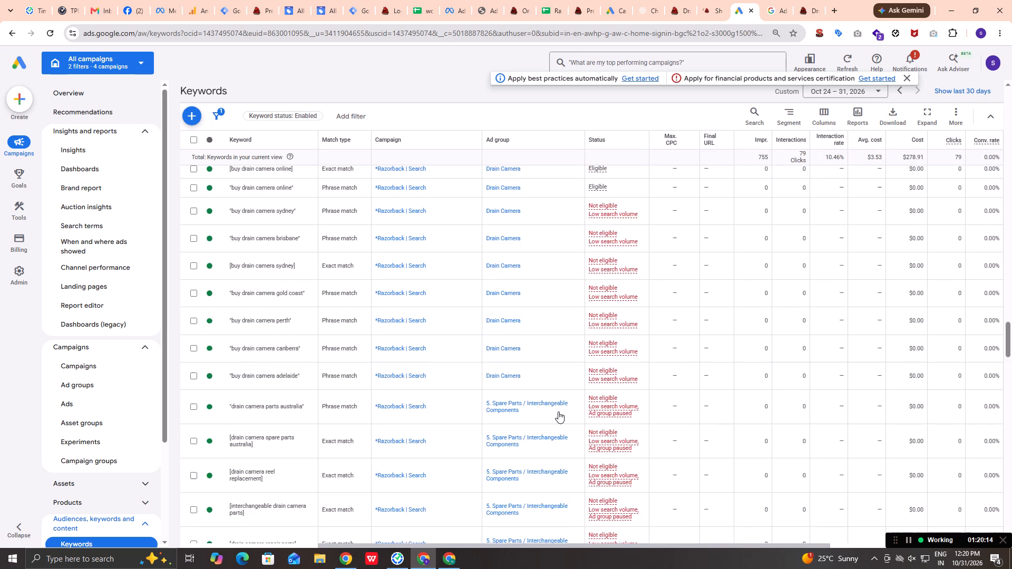
scroll(558, 411, "down", 2)
scroll(558, 411, "up", 1)
scroll(558, 411, "down", 9)
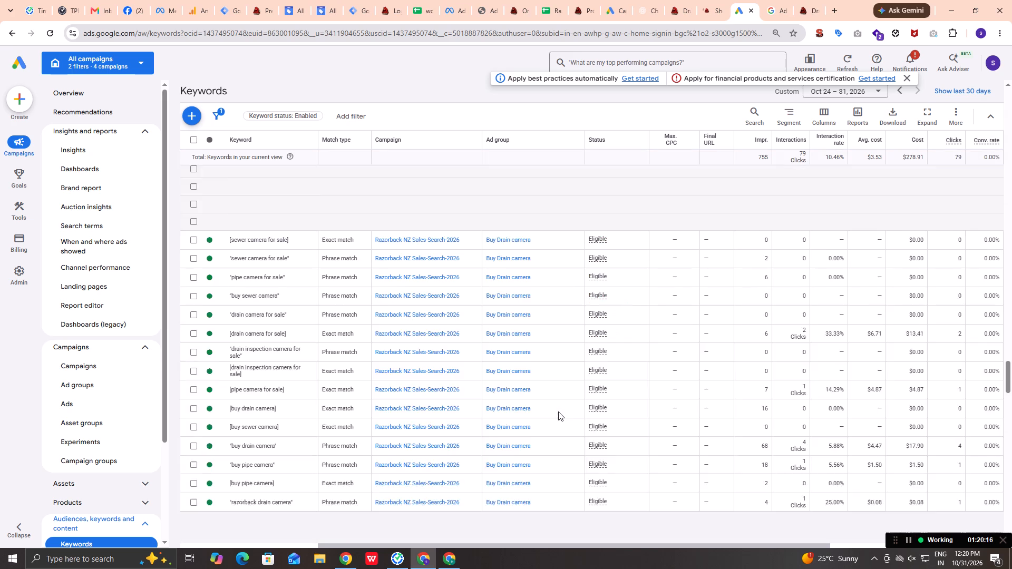
scroll(558, 411, "down", 4)
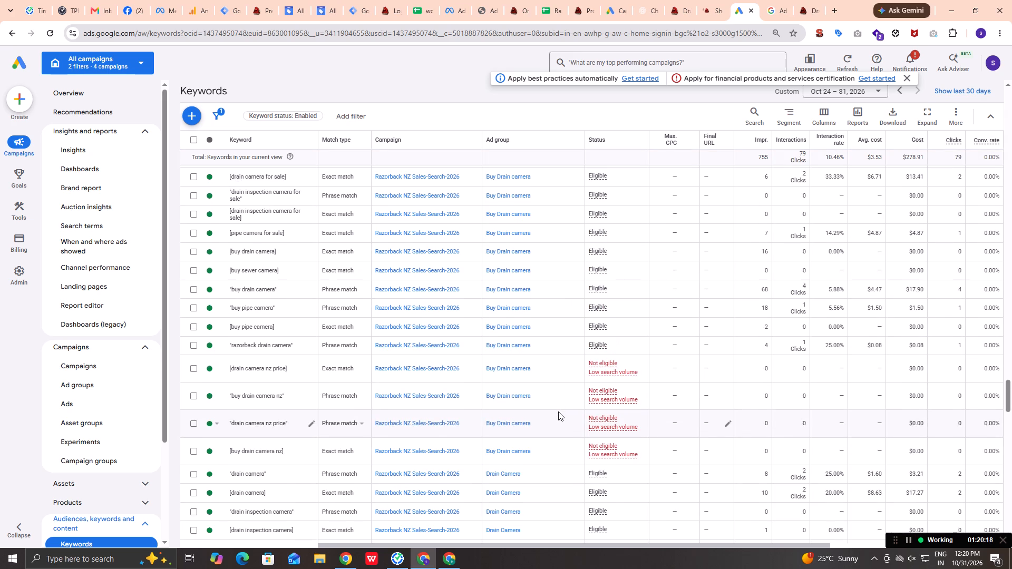
scroll(558, 411, "down", 11)
scroll(558, 411, "up", 1)
scroll(558, 411, "down", 2)
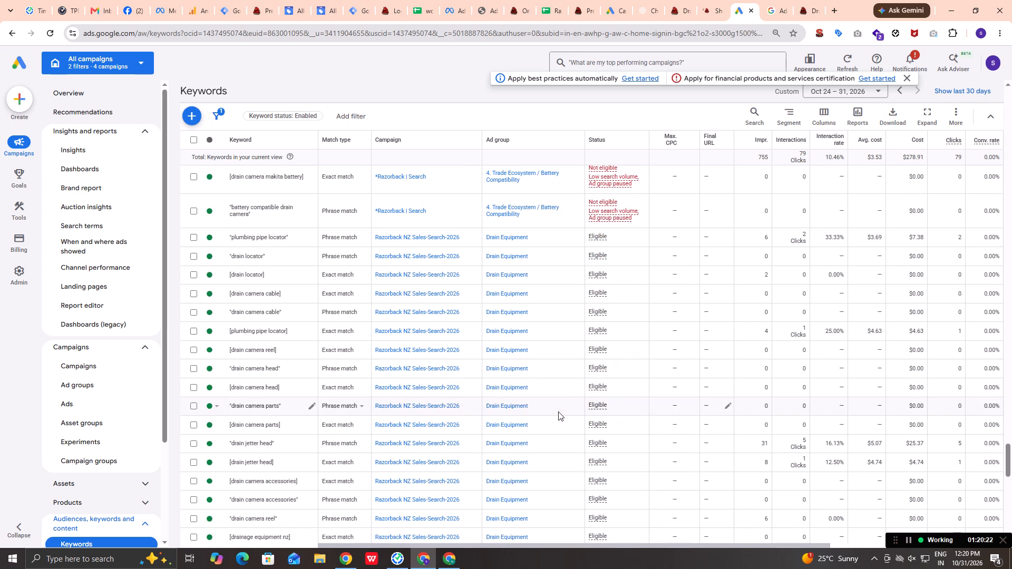
Review the keywords again in reverse order, from the NZ Drain Equipment ad group back to the Plumbing Camera ad group.
scroll(558, 411, "up", 3)
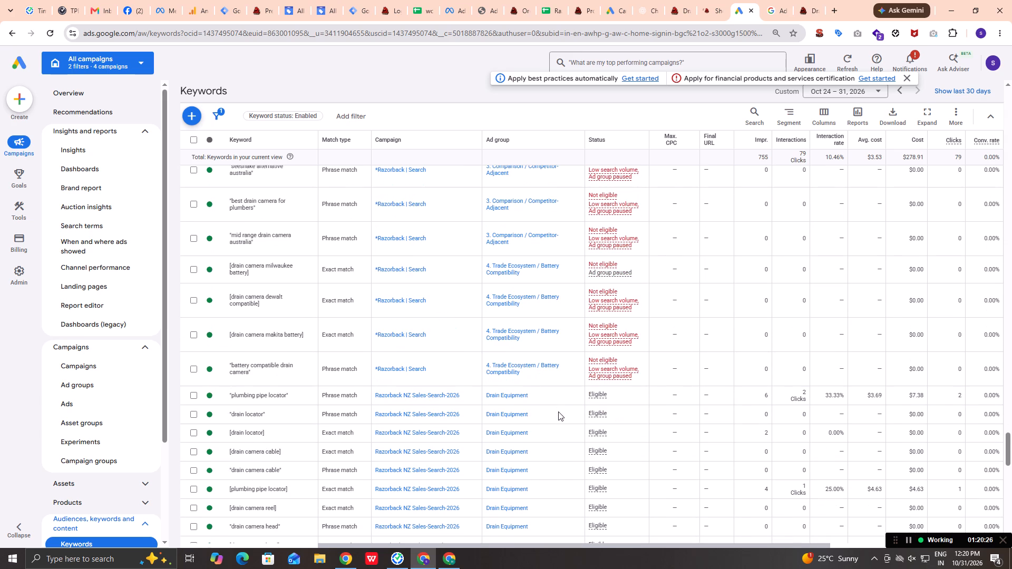
scroll(558, 411, "up", 8)
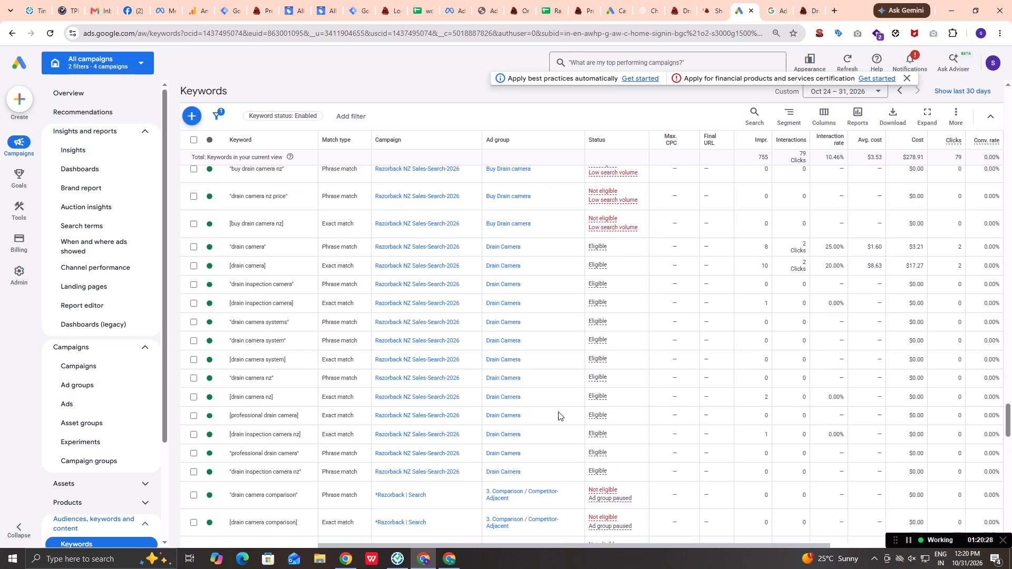
scroll(558, 411, "up", 18)
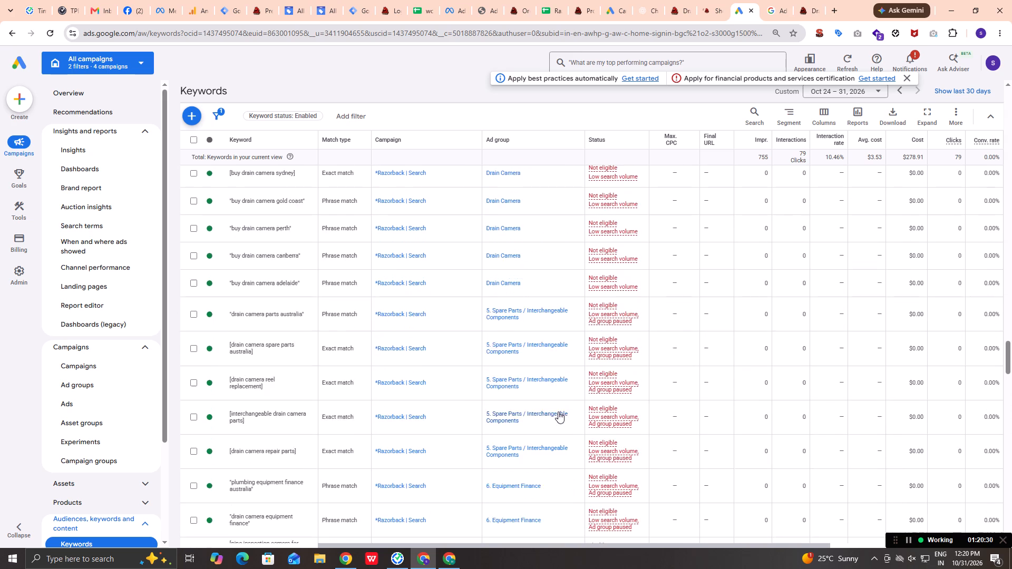
scroll(558, 411, "up", 1)
scroll(558, 411, "down", 1)
scroll(558, 411, "up", 12)
scroll(558, 411, "up", 19)
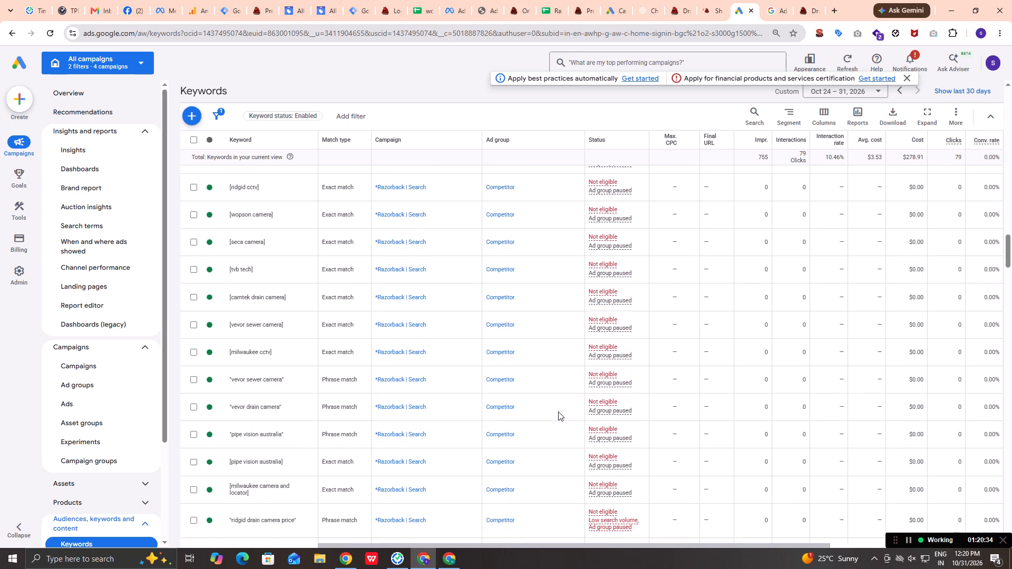
scroll(558, 411, "up", 17)
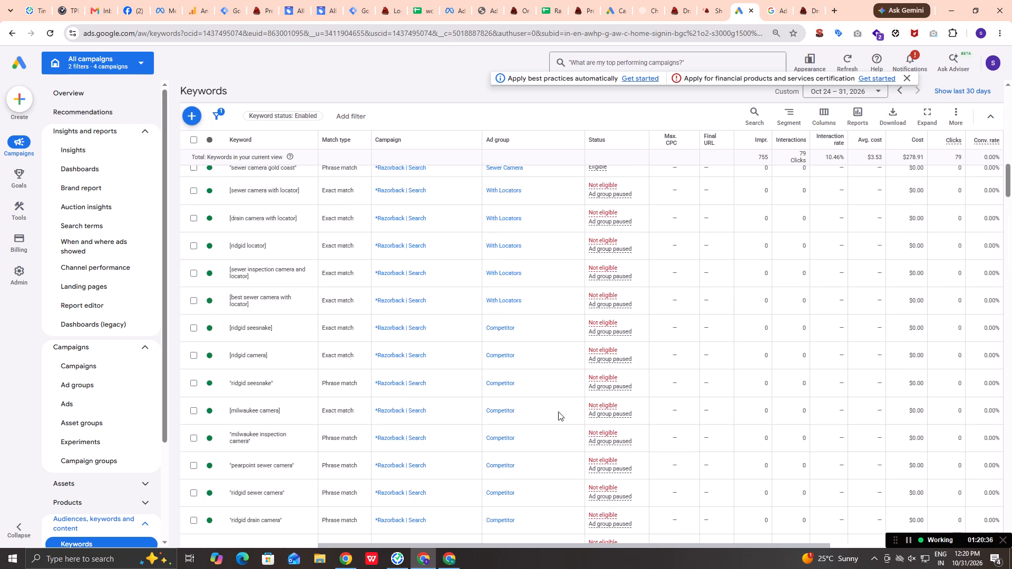
scroll(558, 411, "up", 17)
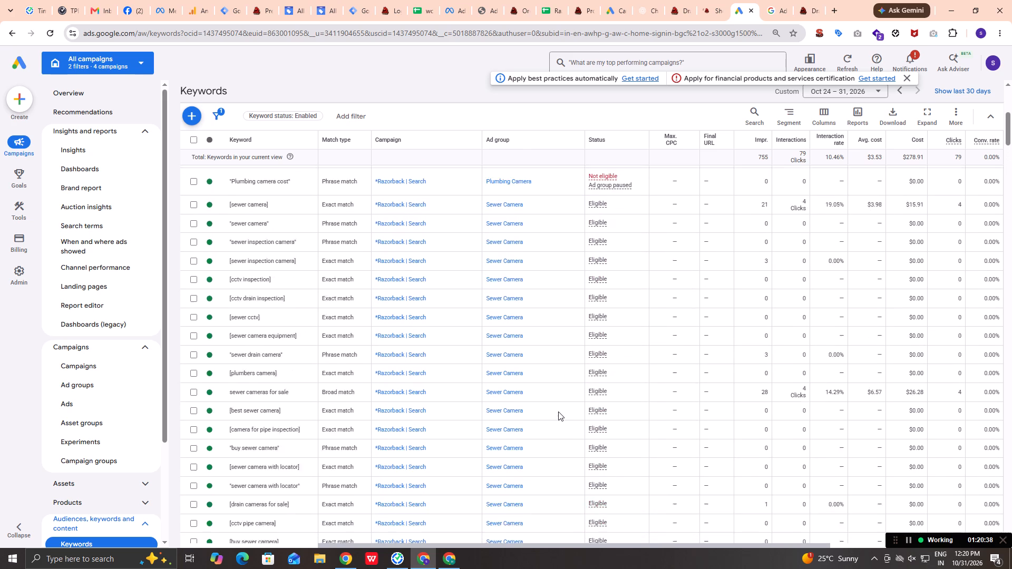
scroll(558, 411, "up", 6)
Open the campaign selector for the all-campaigns view.
left_click(122, 62)
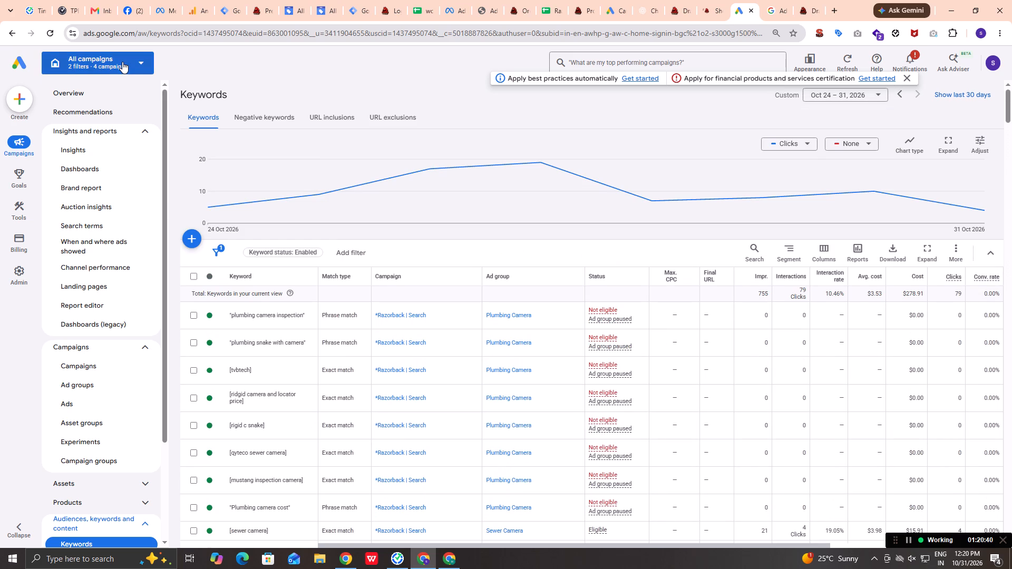
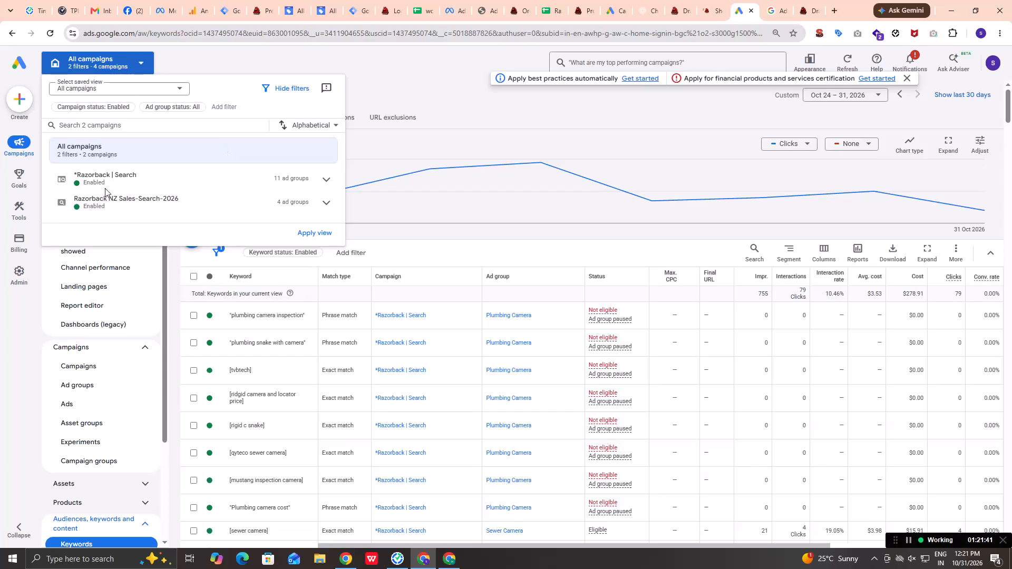
Open the Drain Camera ad group in the *Razorback | Search campaign and view its enabled keywords.
left_click(114, 178)
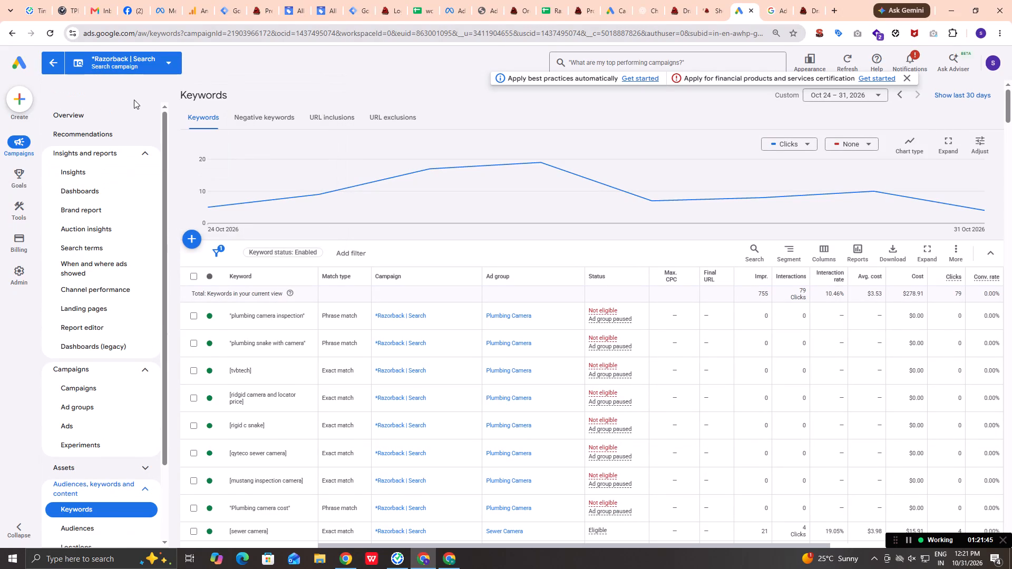
left_click(166, 65)
scroll(94, 379, "down", 2)
left_click(79, 313)
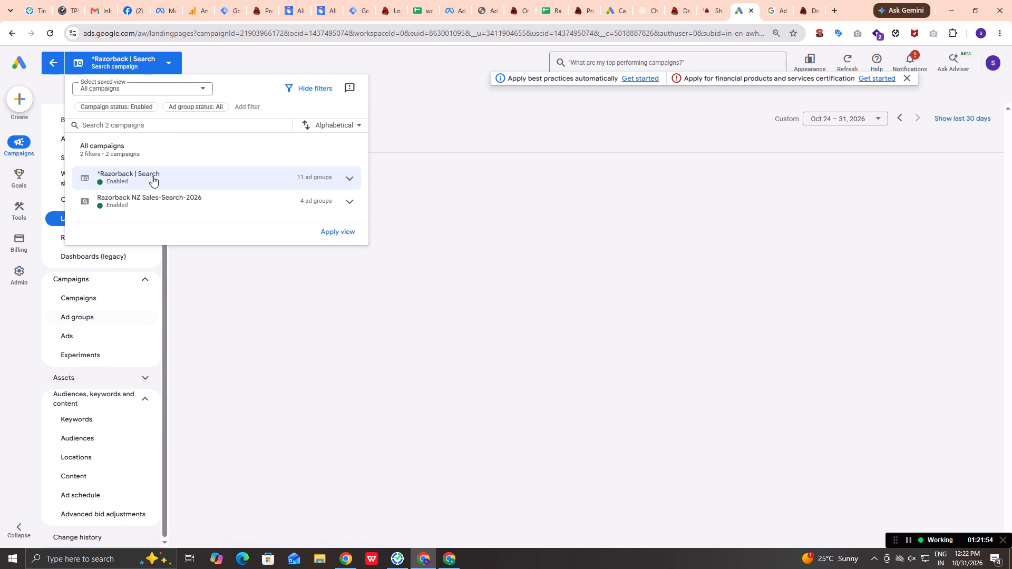
left_click(348, 176)
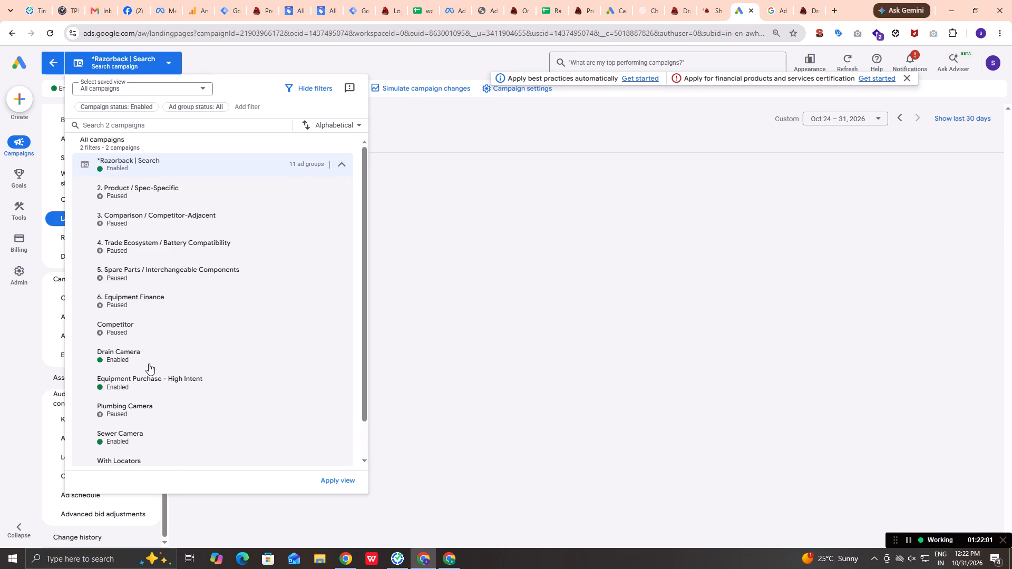
left_click(149, 355)
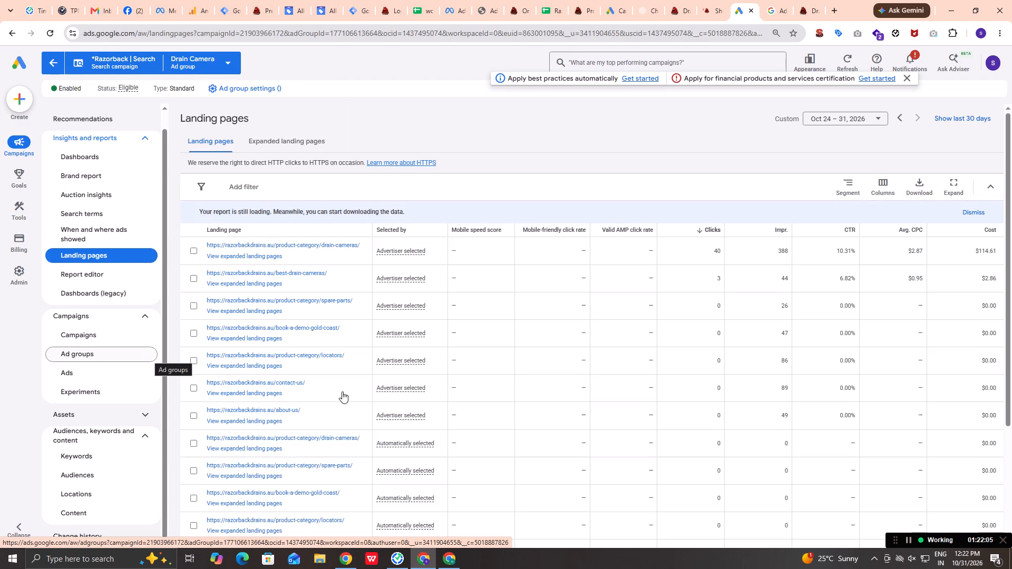
left_click(76, 456)
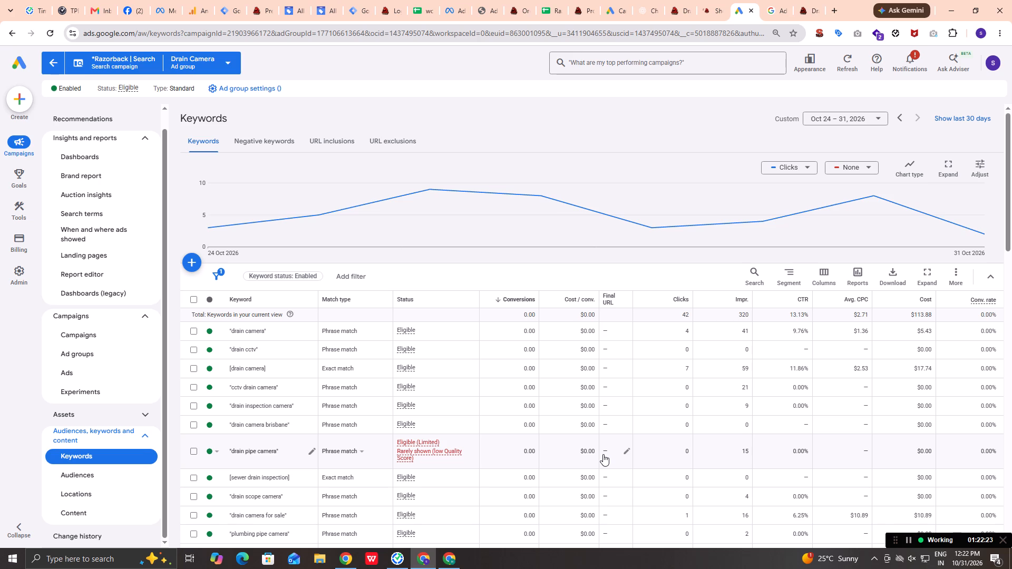
scroll(603, 454, "down", 1)
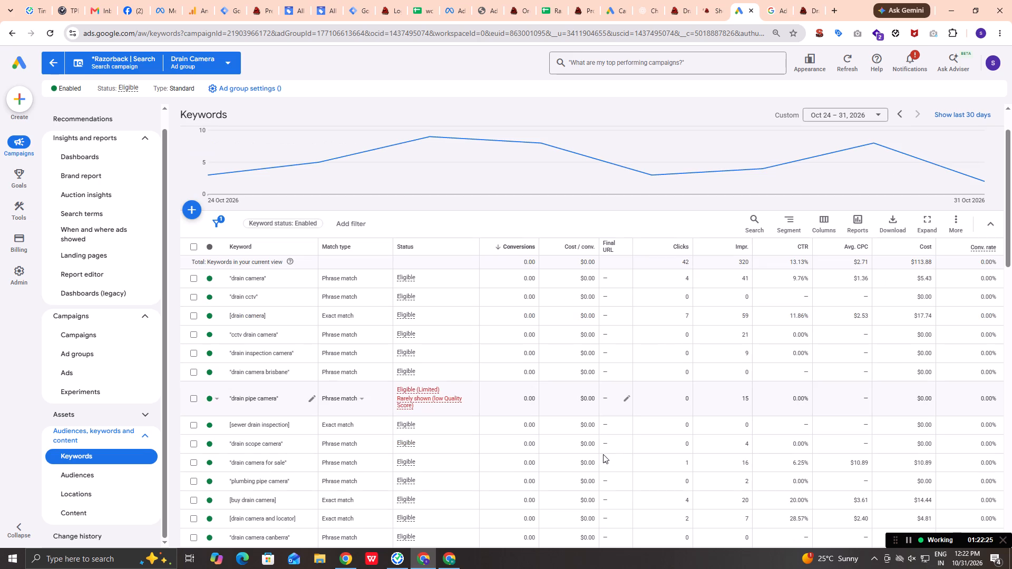
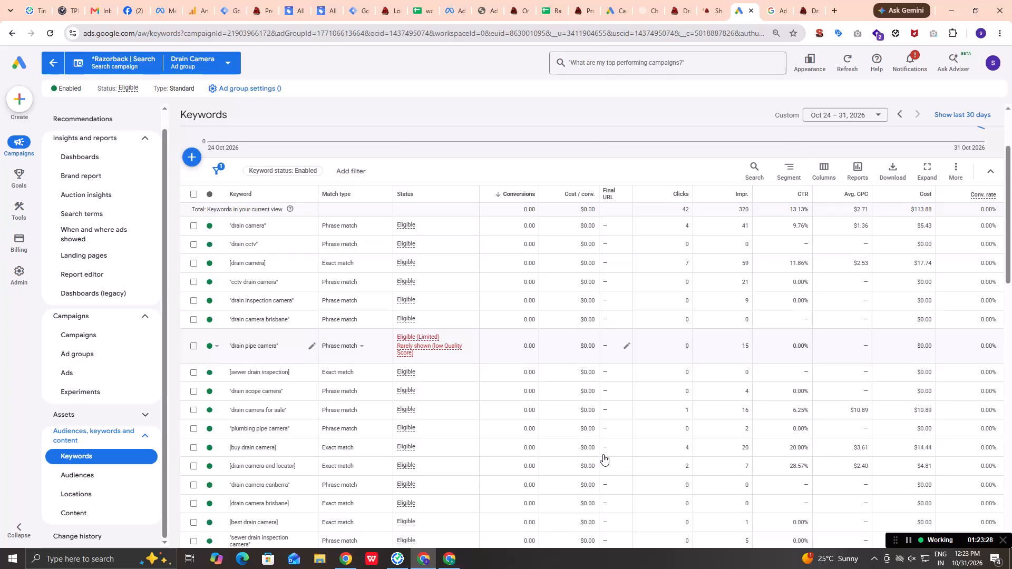
Review the full list of enabled keywords in the Drain Camera ad group for Oct 24 – 31, 2026.
scroll(603, 454, "down", 2)
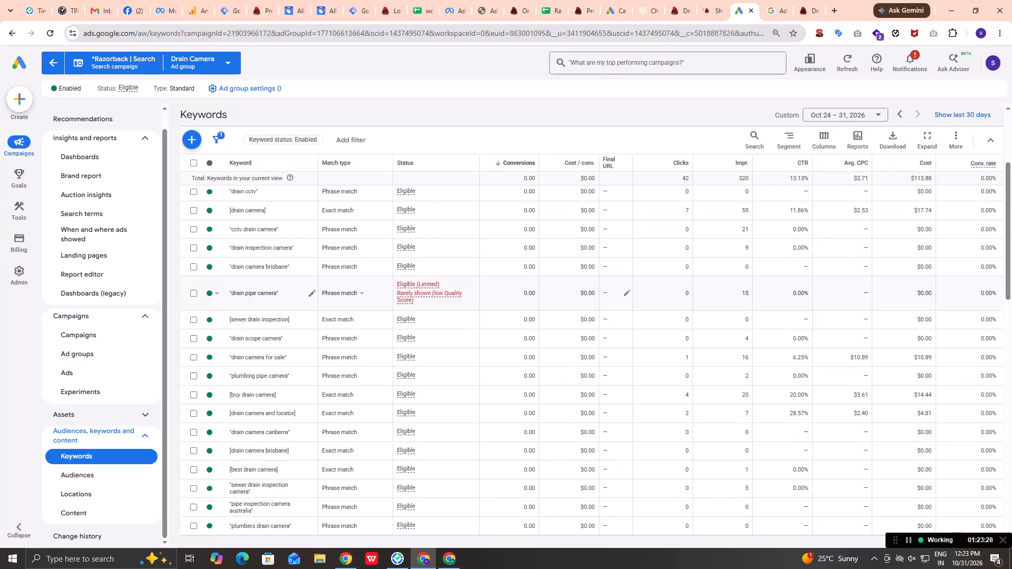
scroll(603, 454, "down", 13)
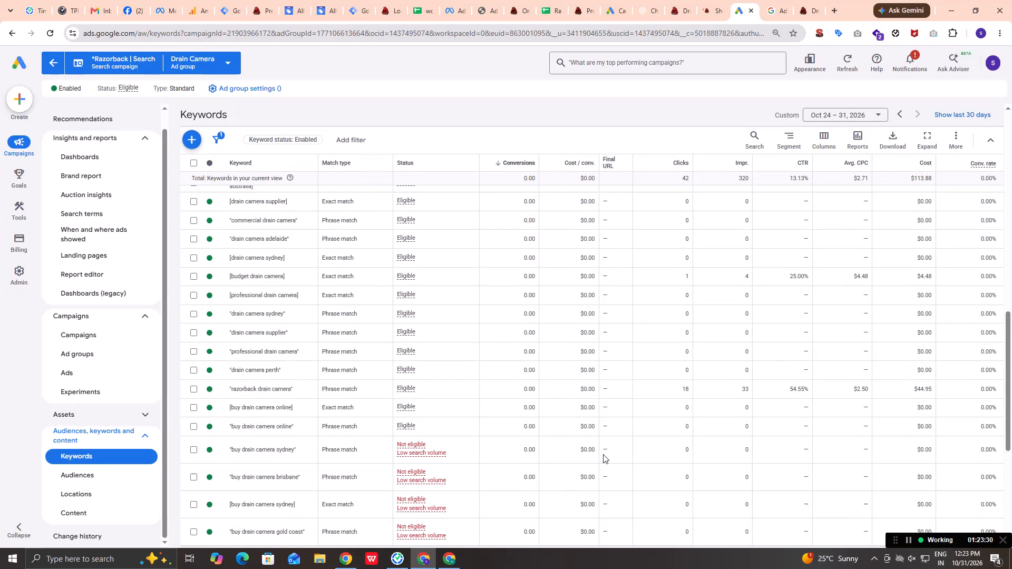
scroll(603, 454, "down", 5)
scroll(603, 454, "up", 1)
scroll(603, 454, "down", 3)
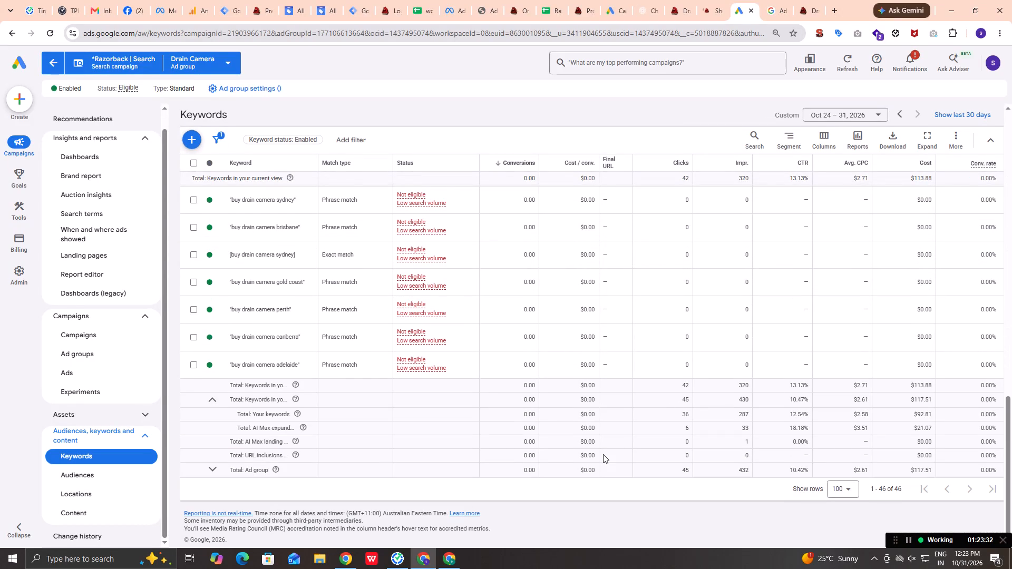
scroll(603, 454, "up", 10)
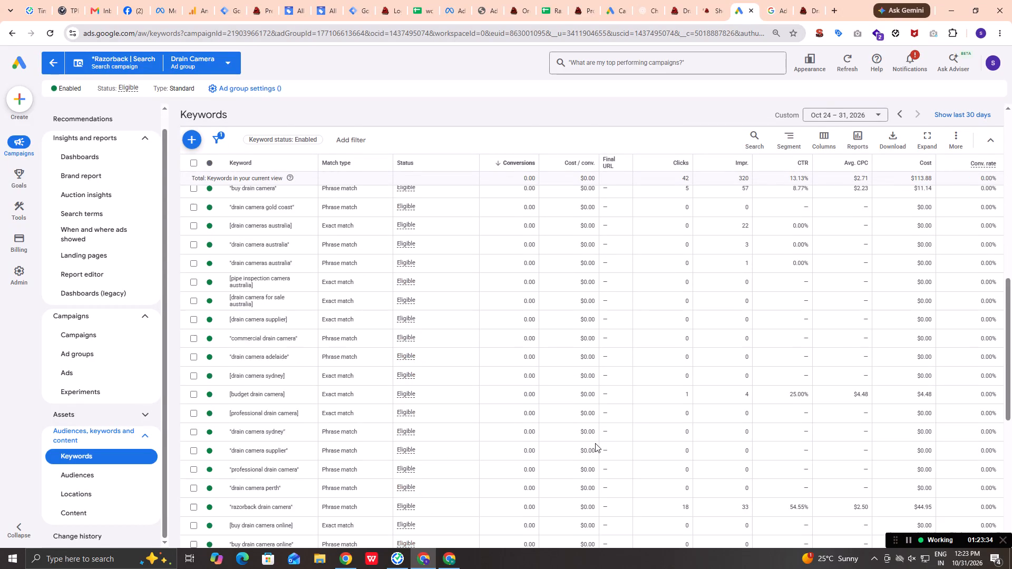
scroll(595, 443, "up", 8)
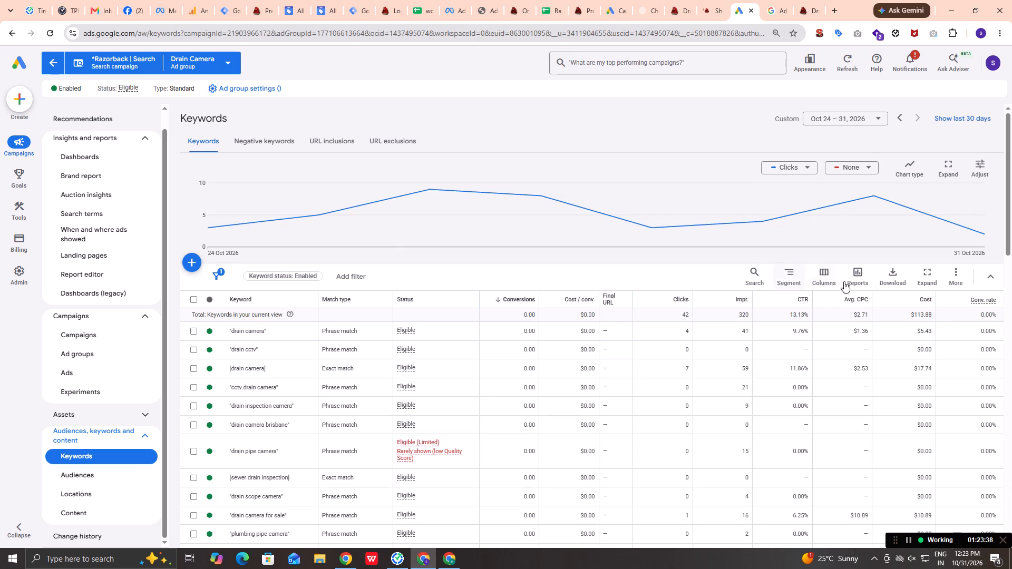
Sort the ad group's keywords by cost, highest first.
left_click(920, 302)
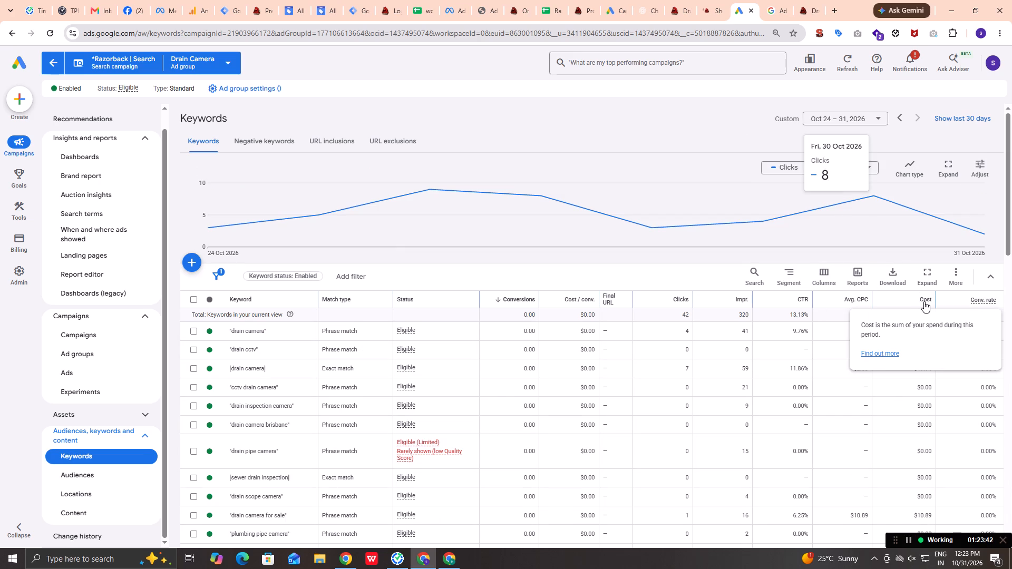
left_click(924, 301)
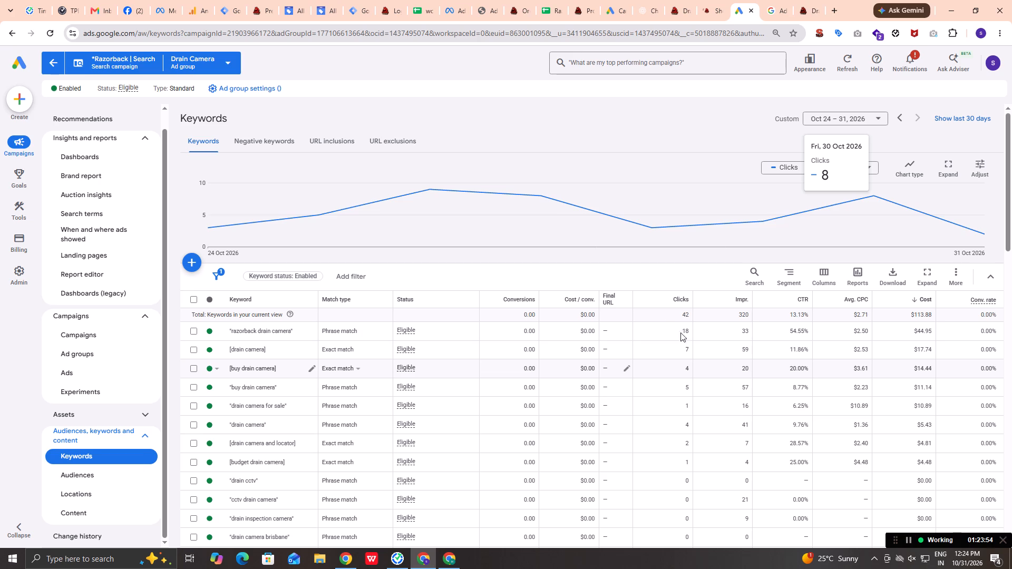
Widen the keyword report's date range to 1 Oct 2023 – 31 Oct 2026.
left_click(846, 121)
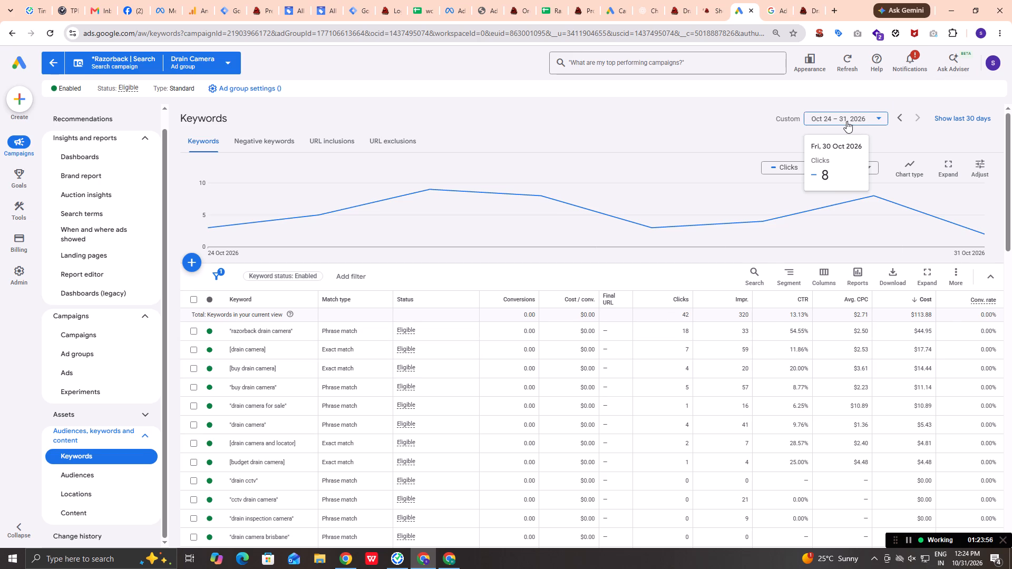
left_click(814, 320)
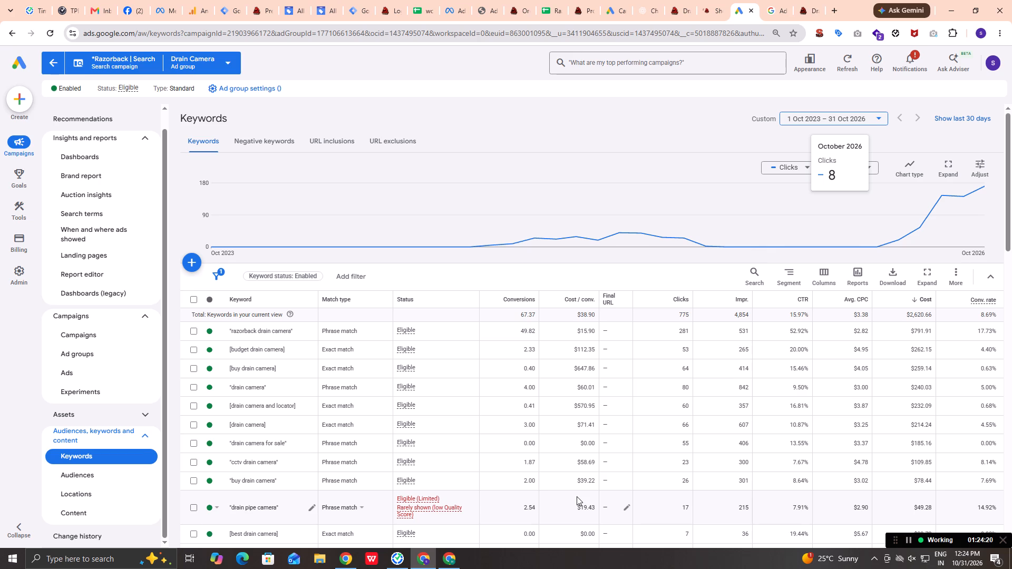
Sort the ad group's keywords by conversions, highest first.
left_click(512, 298)
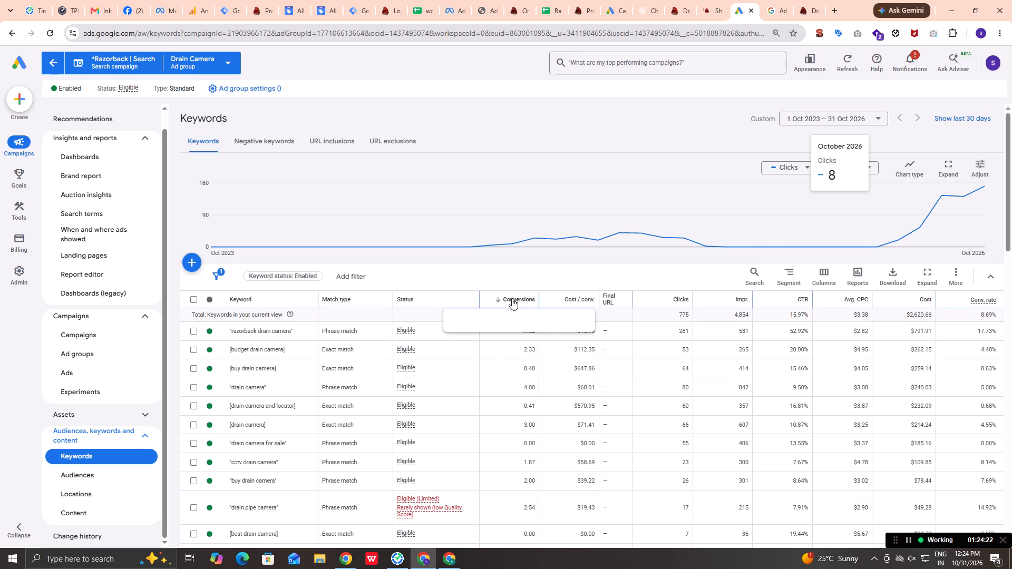
left_click(512, 298)
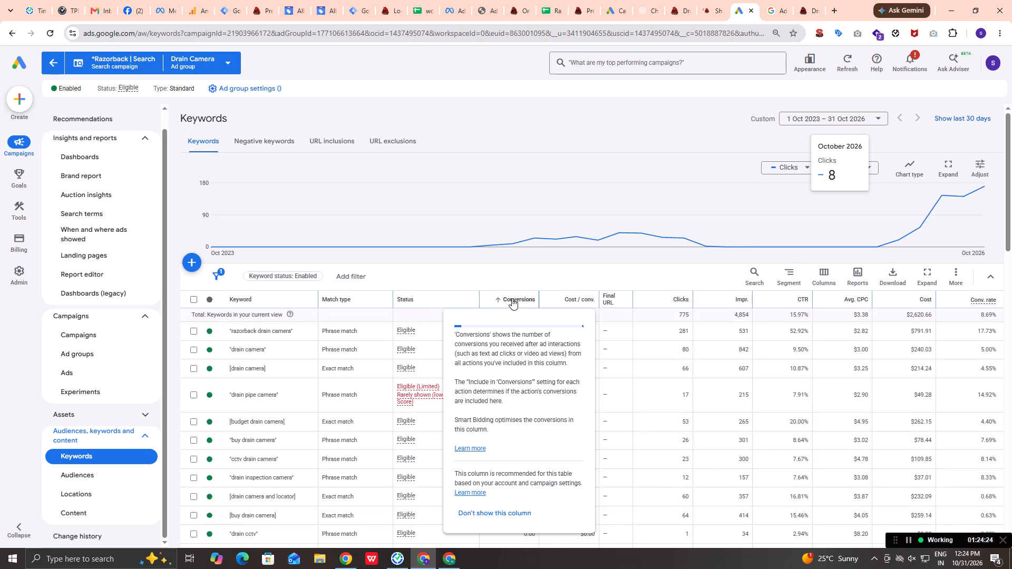
left_click(497, 279)
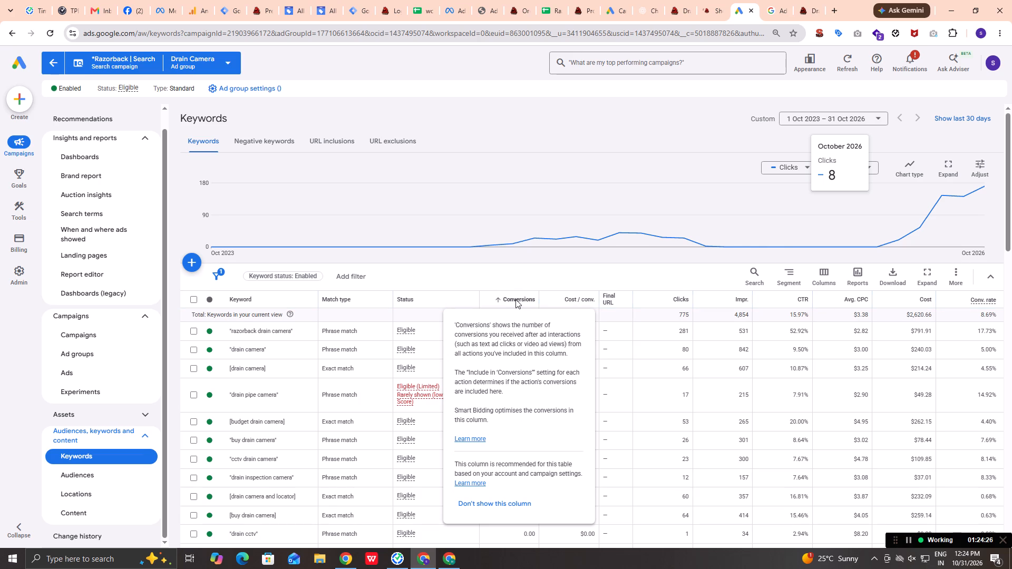
left_click(552, 279)
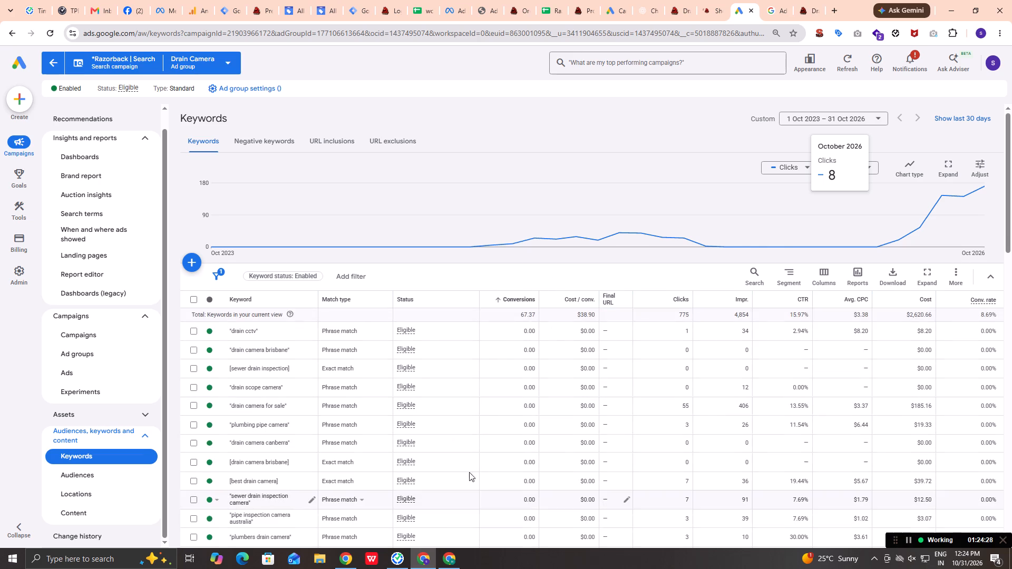
left_click(509, 299)
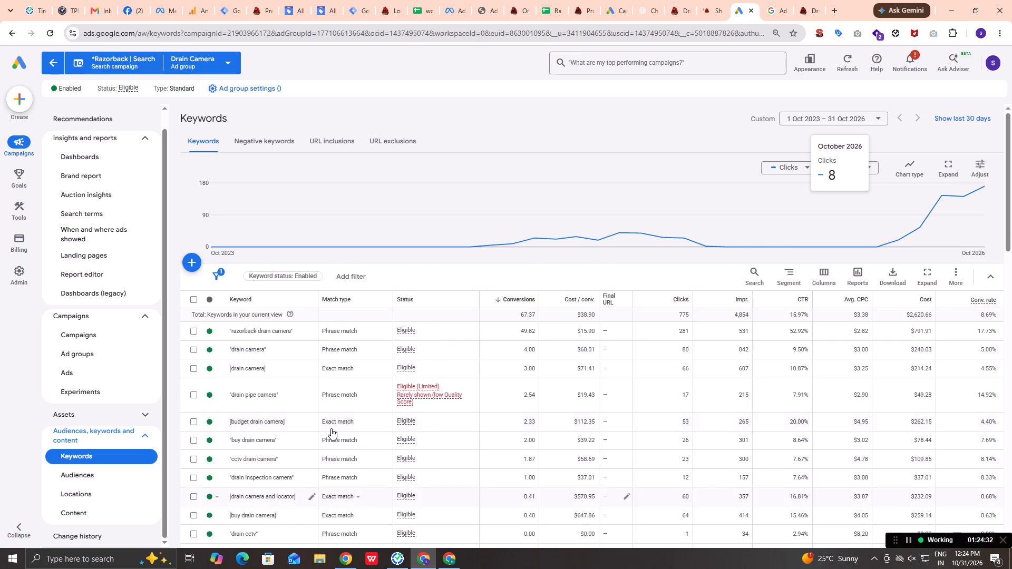
Pause the non-converting phrase-match keywords "drain camera for sale" and "plumbing pipe camera".
scroll(331, 428, "down", 1)
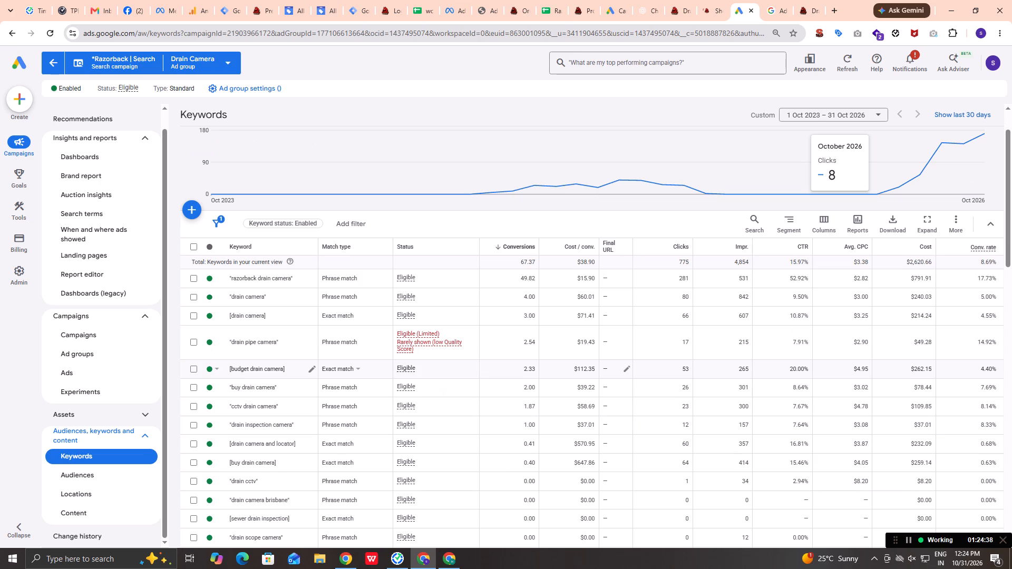
scroll(331, 428, "down", 1)
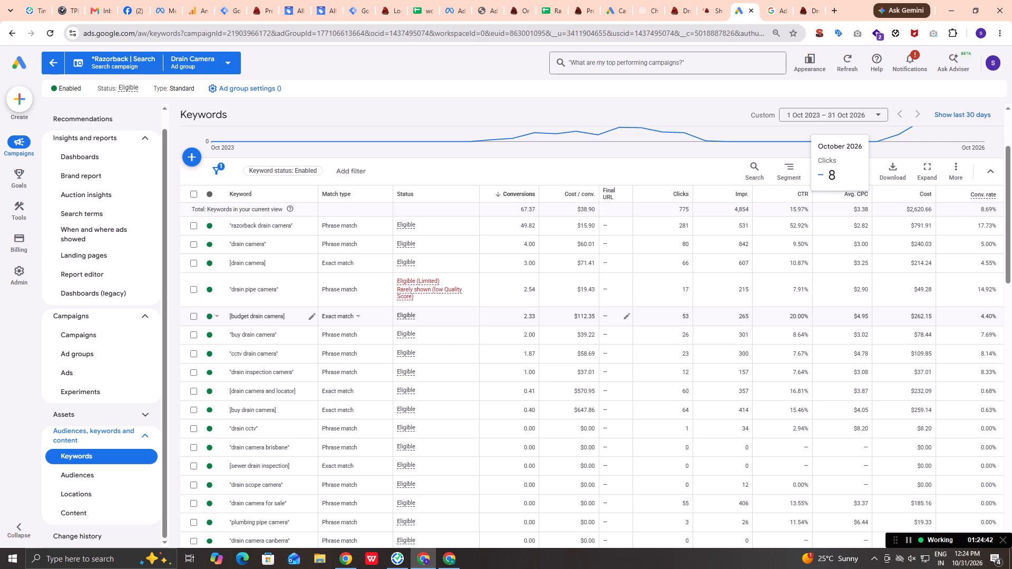
scroll(331, 428, "down", 1)
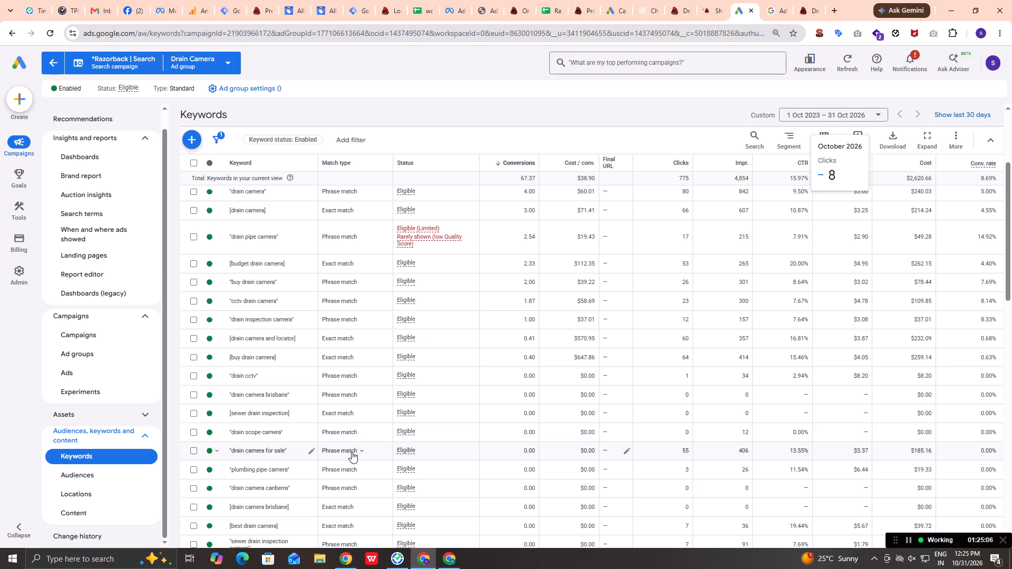
scroll(352, 452, "down", 1)
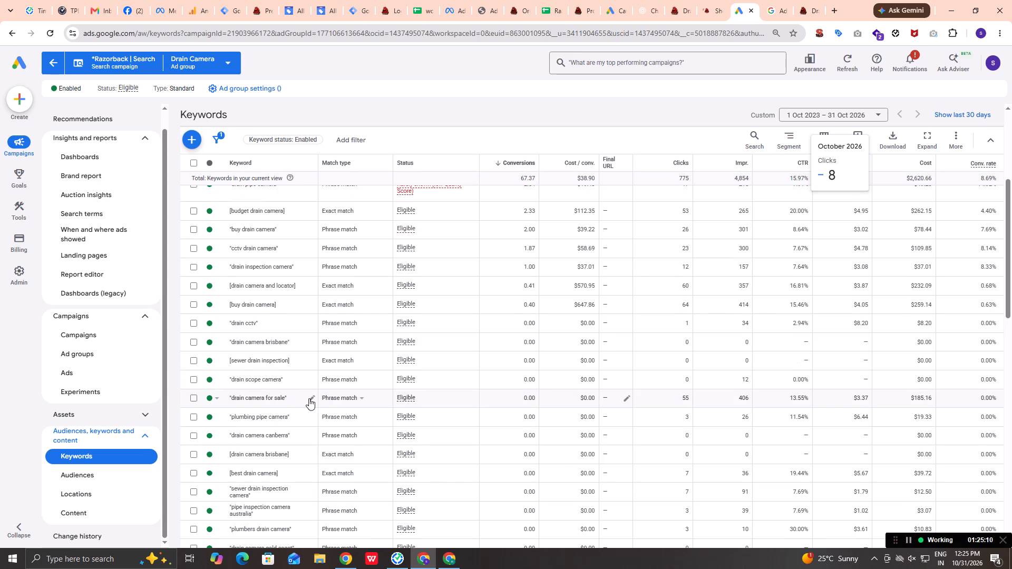
left_click(216, 399)
left_click(221, 431)
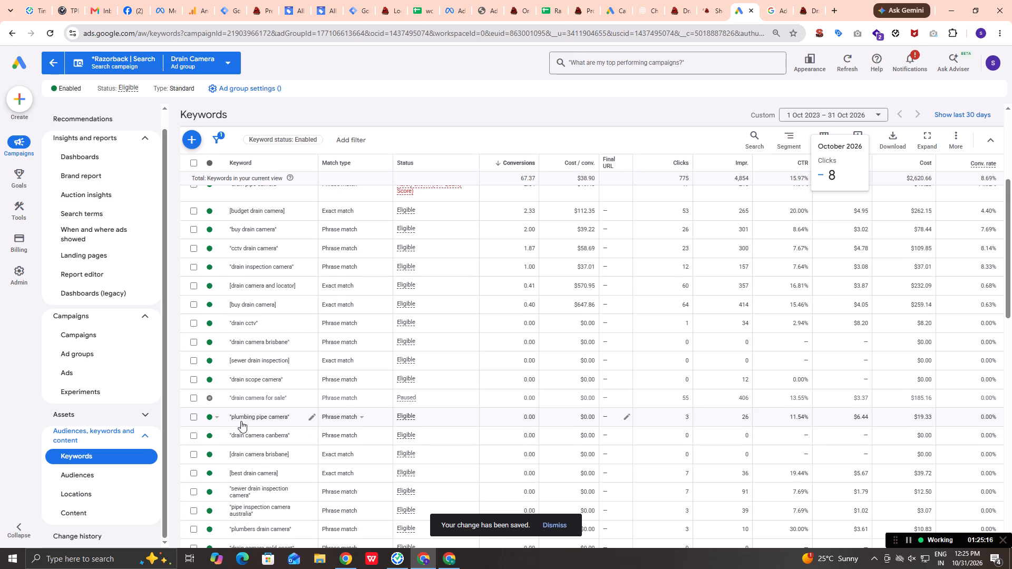
scroll(241, 421, "down", 1)
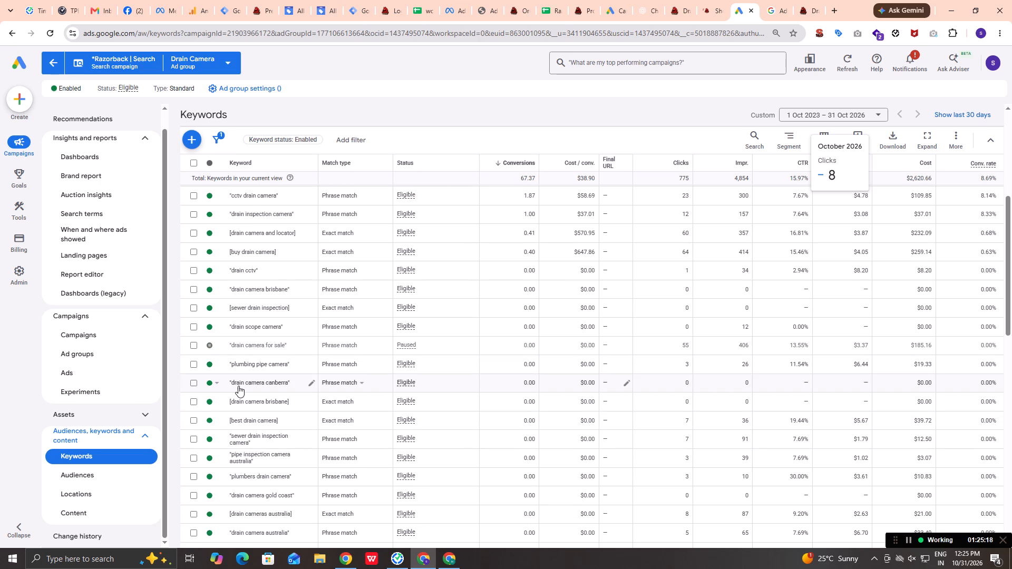
left_click(217, 364)
left_click(221, 397)
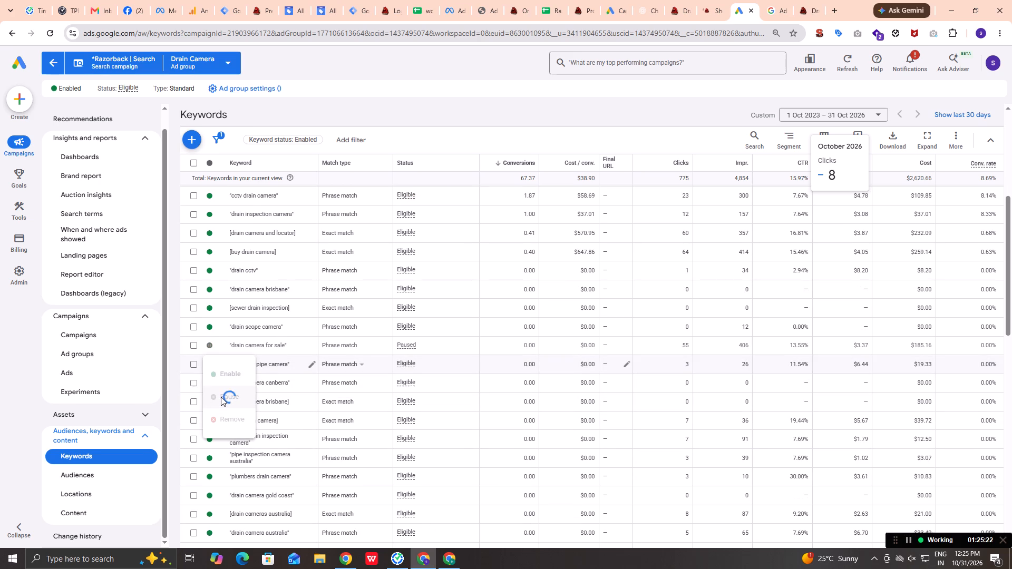
Pause the exact-match keyword [best drain camera] and the phrase-match keyword "sewer drain inspection camera".
scroll(221, 397, "down", 1)
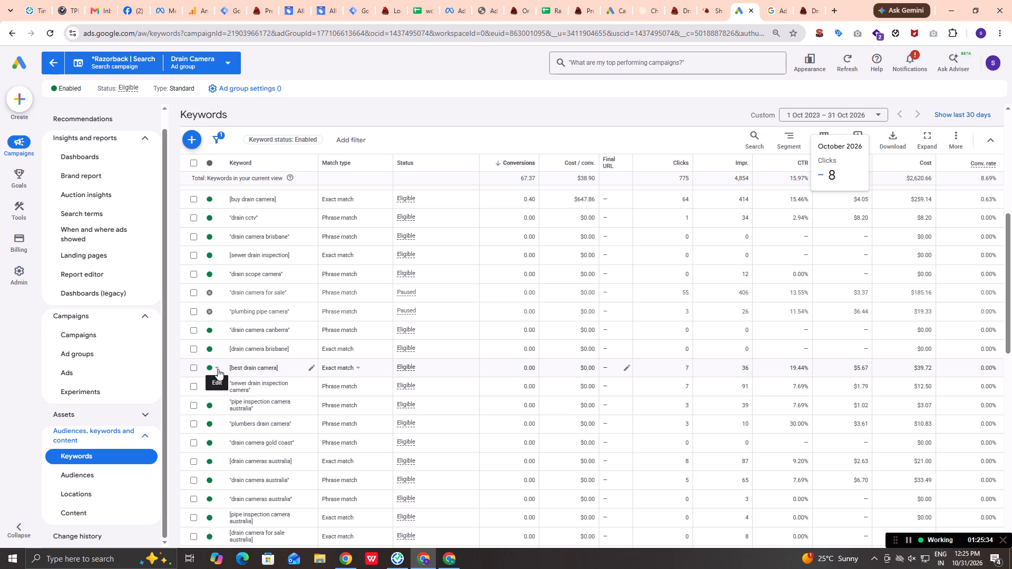
left_click(696, 132)
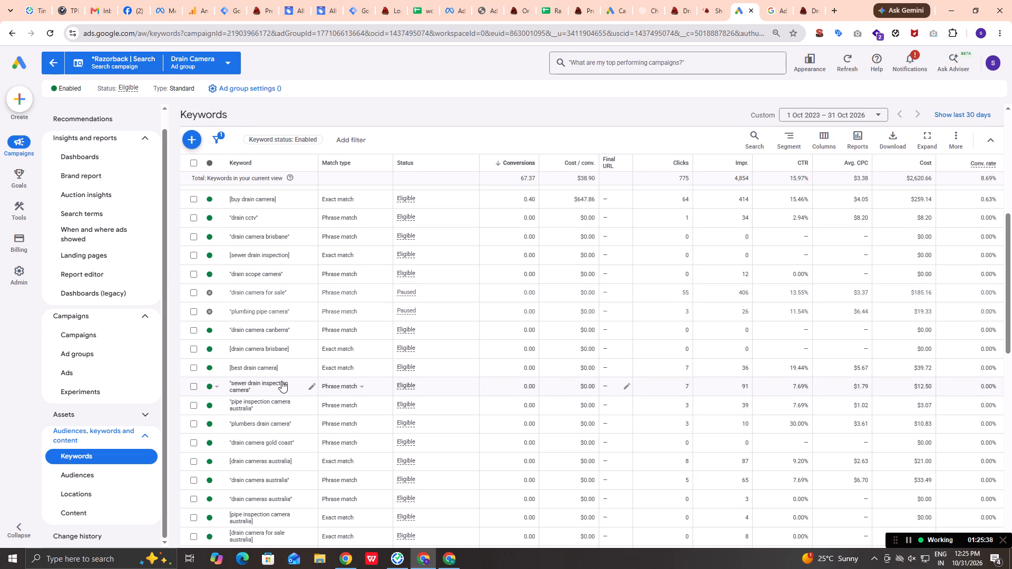
left_click(216, 367)
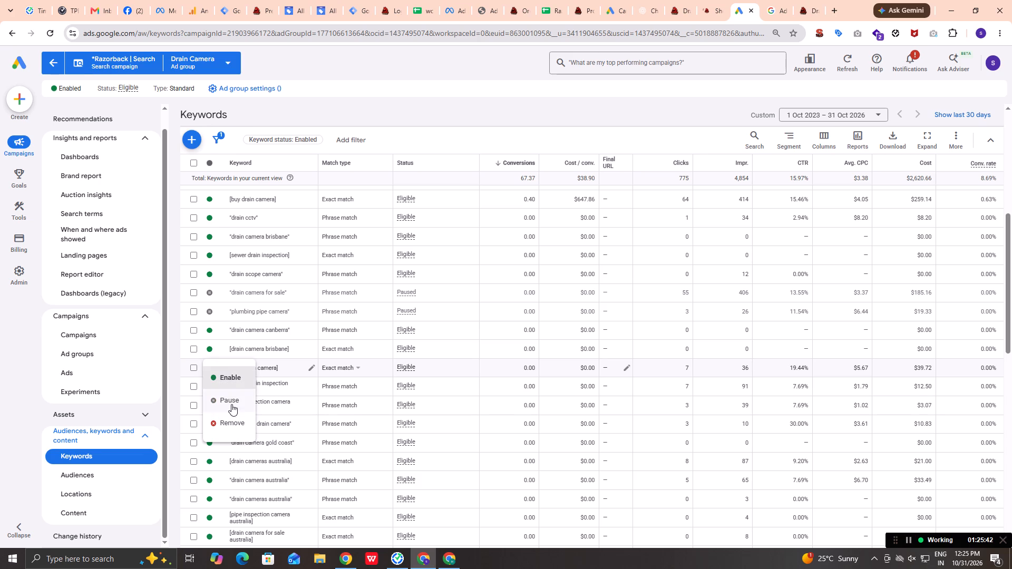
left_click(232, 400)
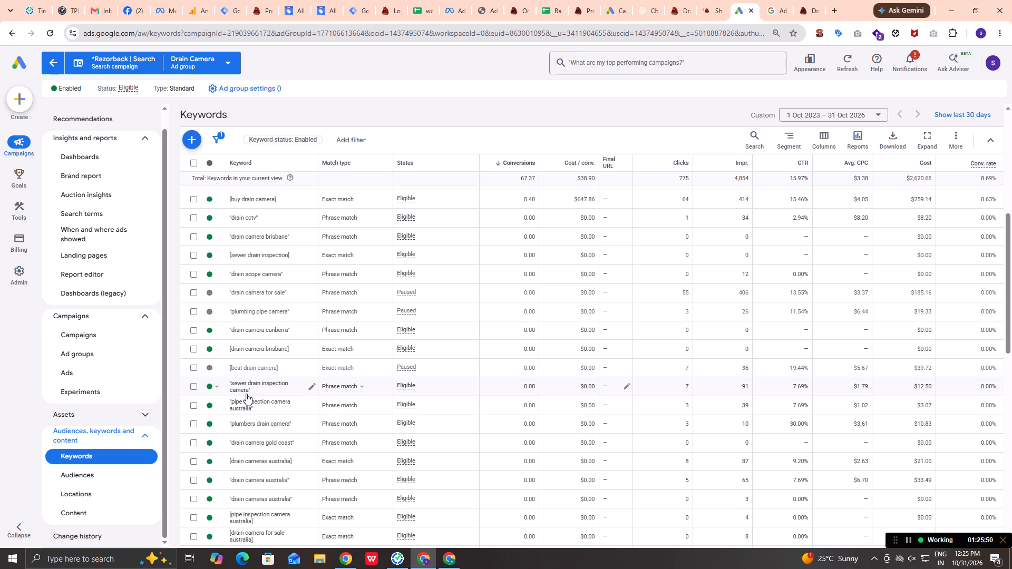
left_click(215, 387)
left_click(220, 419)
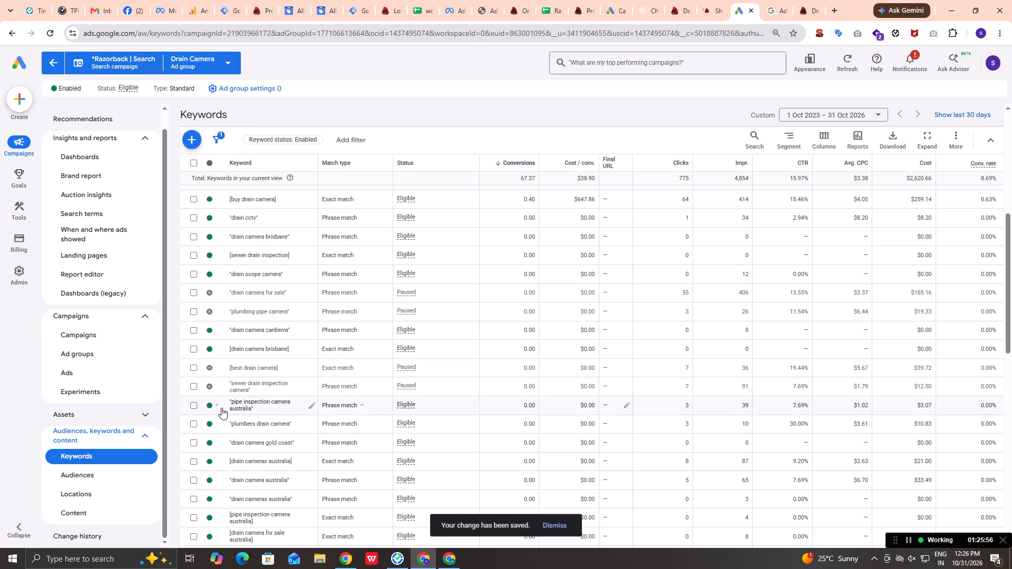
Pause the phrase-match keyword "plumbers drain camera".
scroll(221, 408, "down", 1)
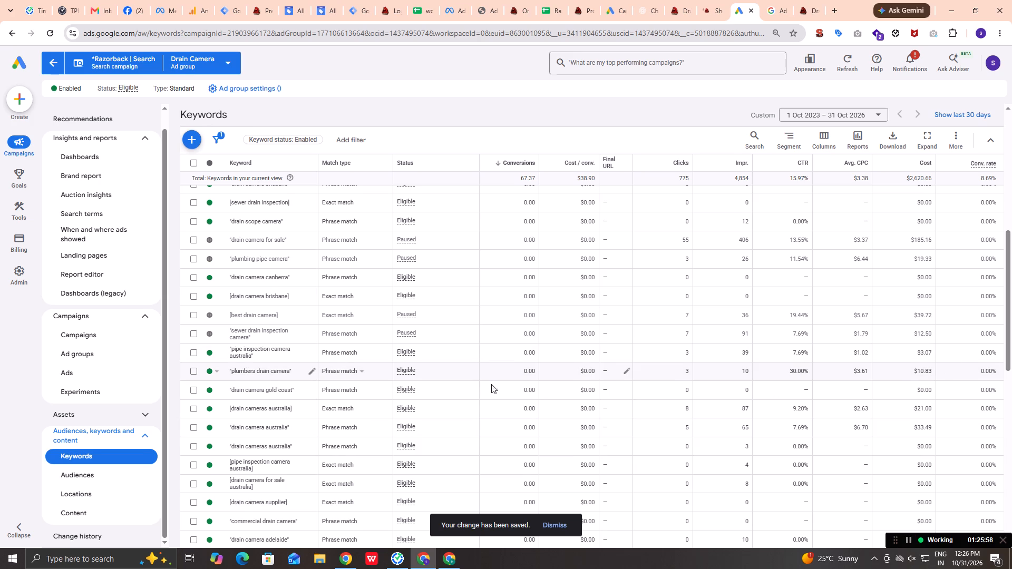
left_click(219, 371)
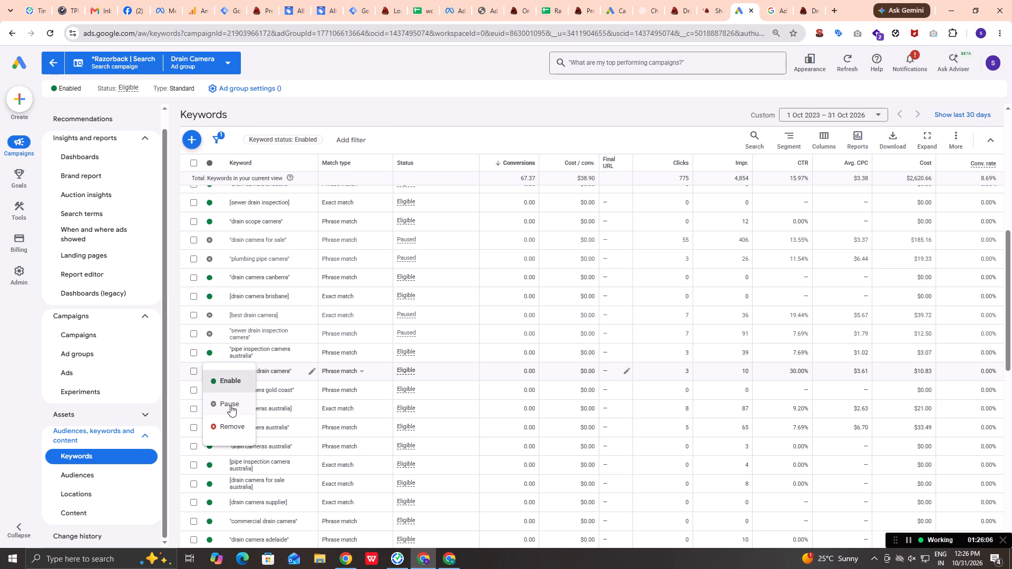
left_click(230, 405)
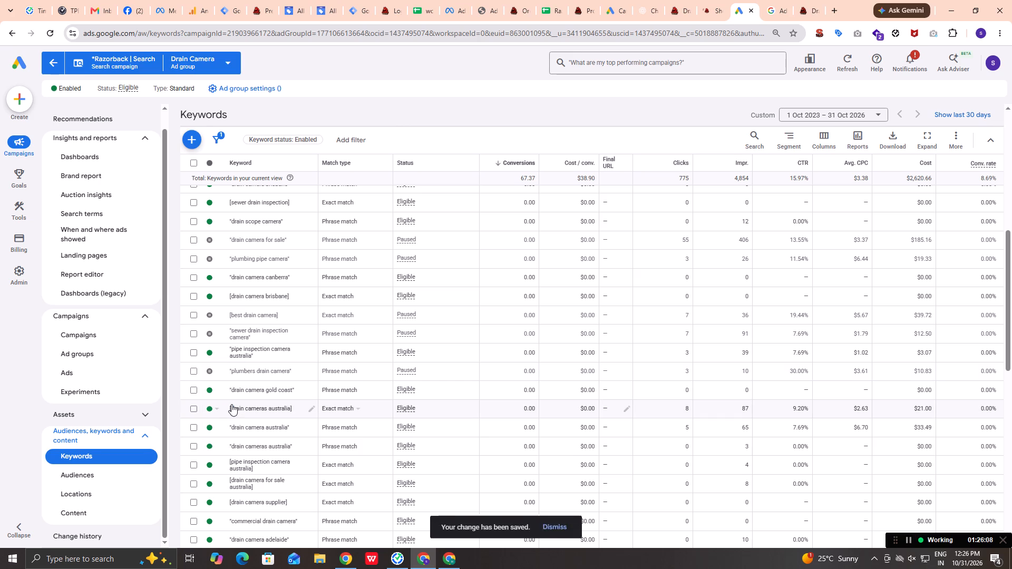
Pause the exact-match keyword [drain camera sydney].
scroll(262, 398, "down", 2)
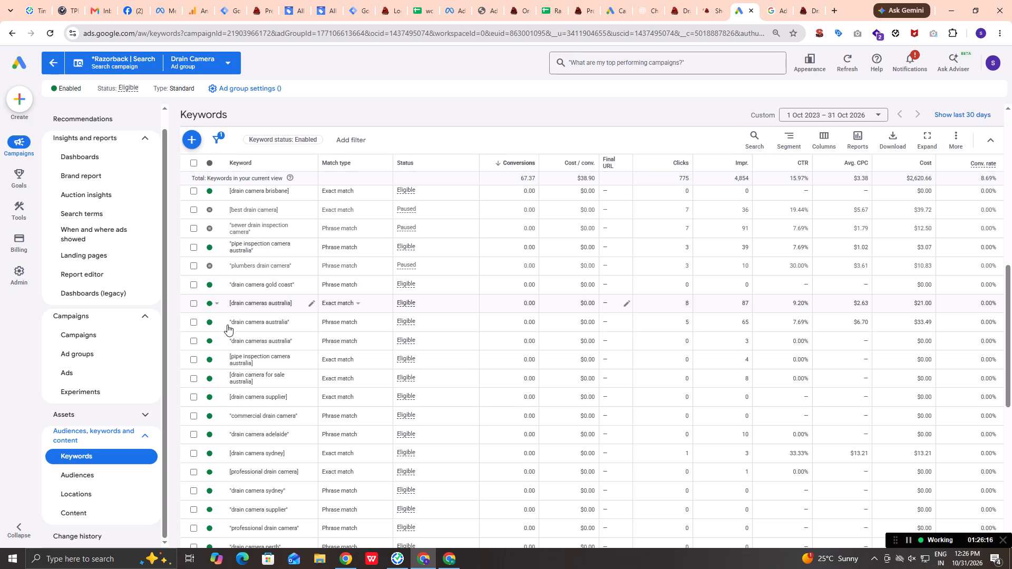
scroll(230, 330, "down", 2)
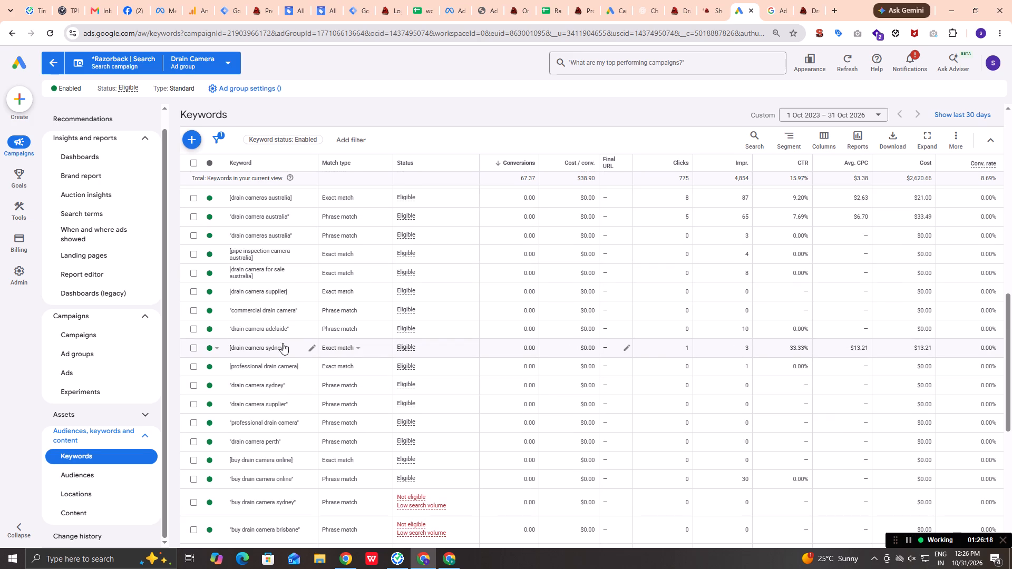
left_click(216, 350)
left_click(222, 373)
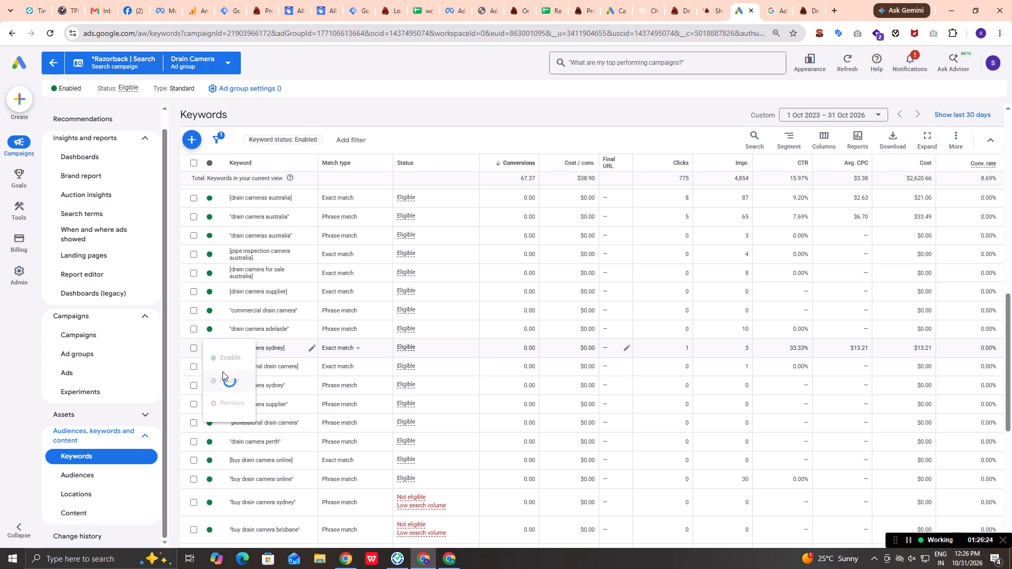
Check the remaining zero-conversion keywords in the ad group and pause the phrase-match keyword "drain camera australia".
scroll(222, 371, "down", 1)
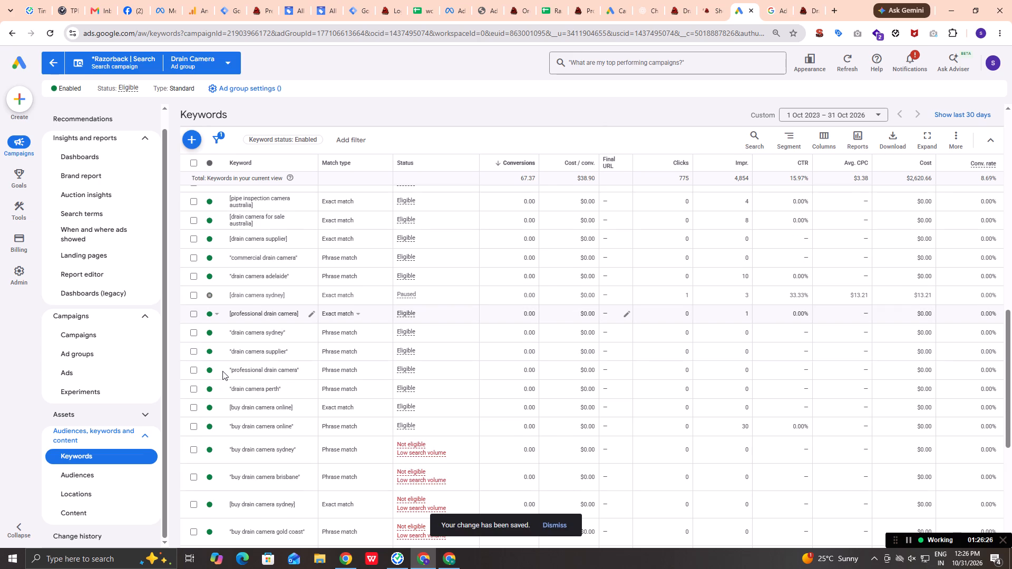
scroll(225, 368, "down", 4)
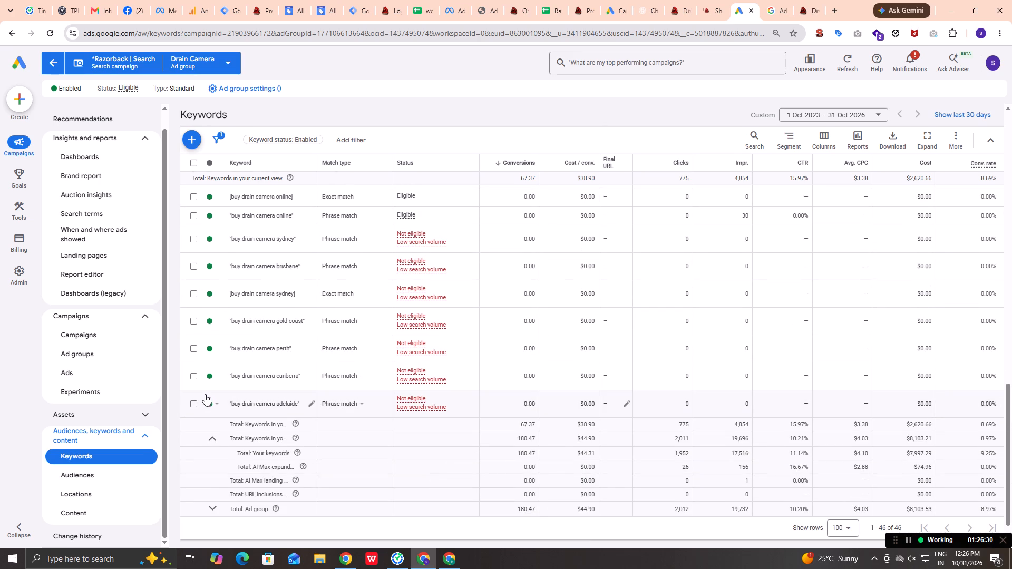
scroll(258, 378, "up", 1)
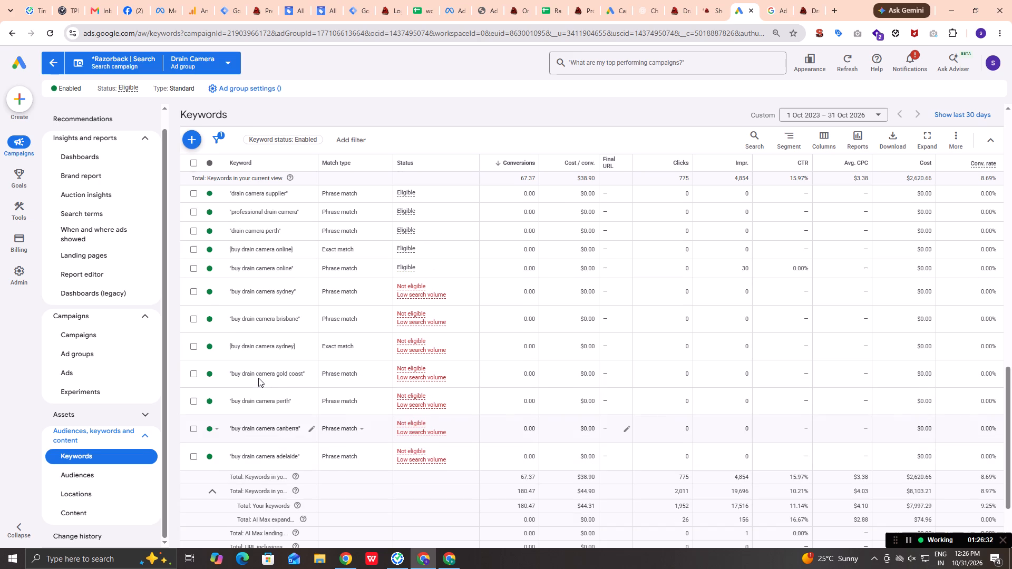
scroll(258, 378, "up", 5)
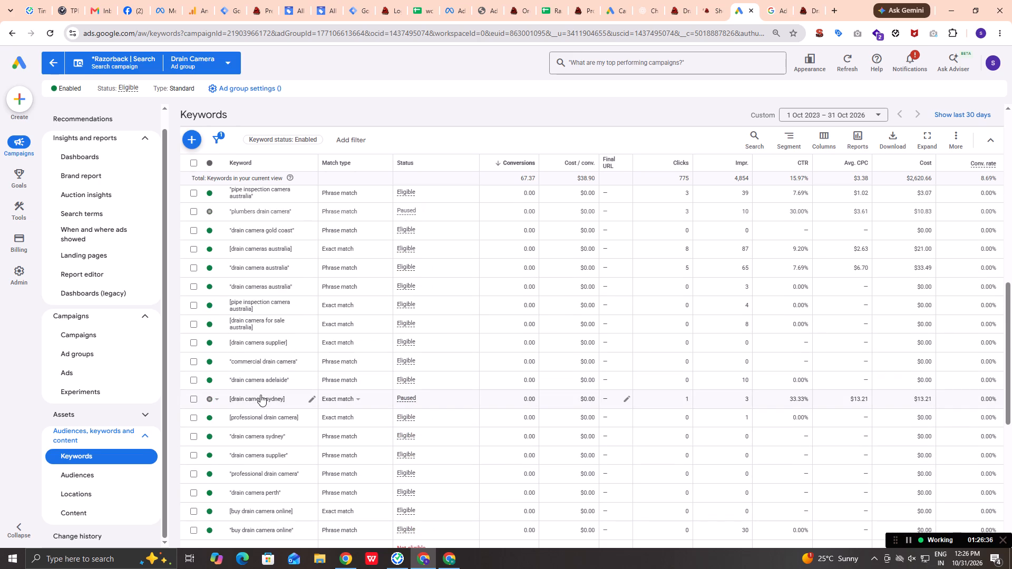
scroll(285, 355, "up", 1)
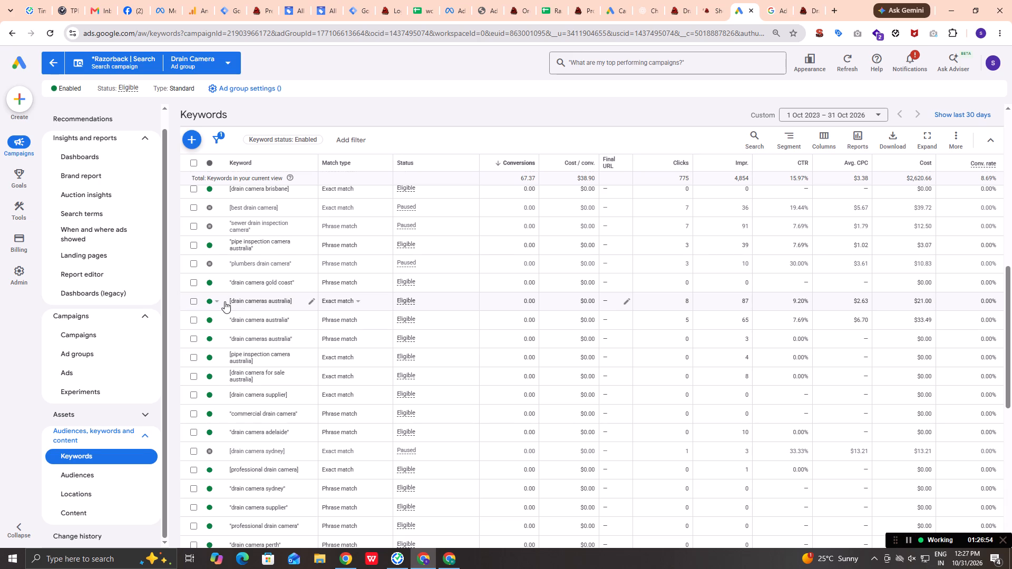
left_click(217, 320)
left_click(229, 354)
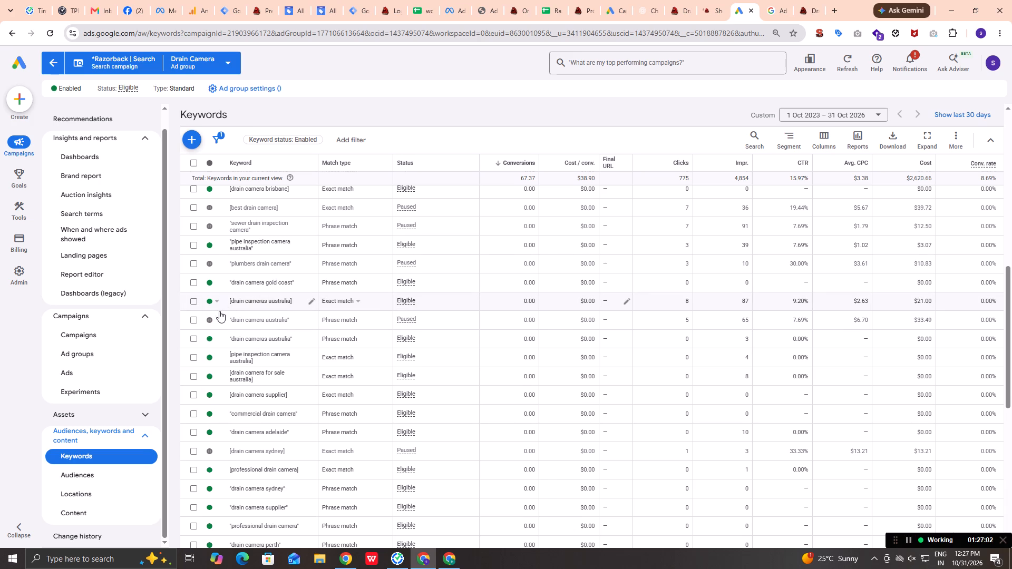
Review the performance figures of the keywords from the middle up to the start of the Drain Camera ad group list.
scroll(219, 311, "up", 1)
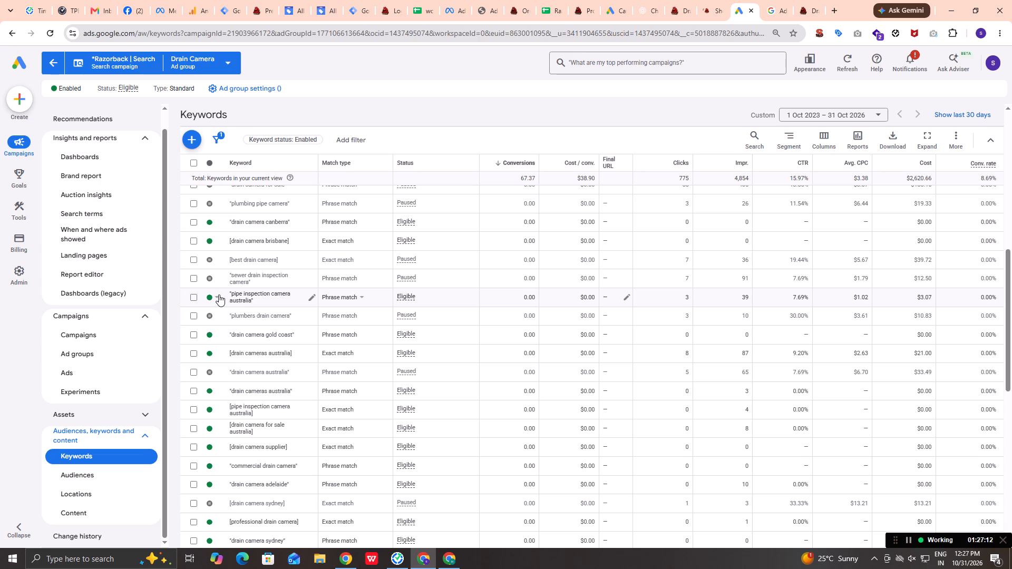
scroll(266, 347, "up", 4)
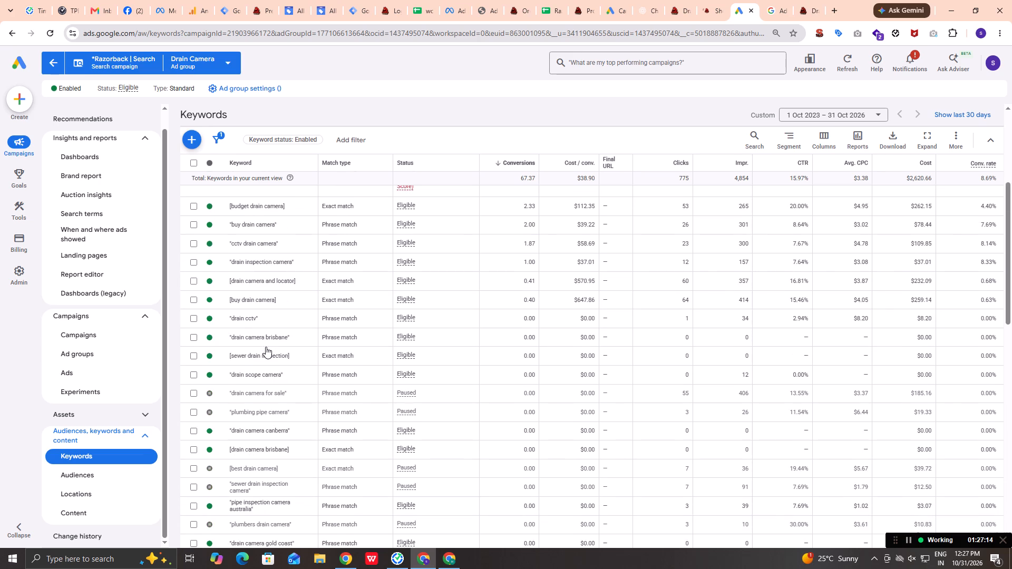